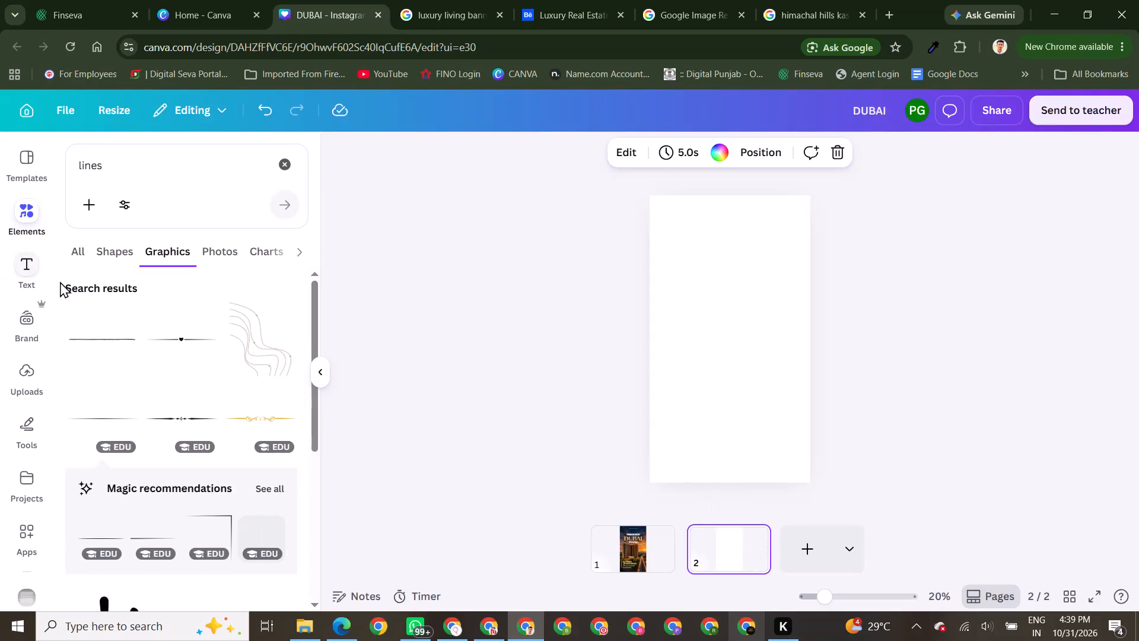
Place the uploaded sunset tower photo on the blank page 2 and enlarge it to fill the whole page.
click(27, 373)
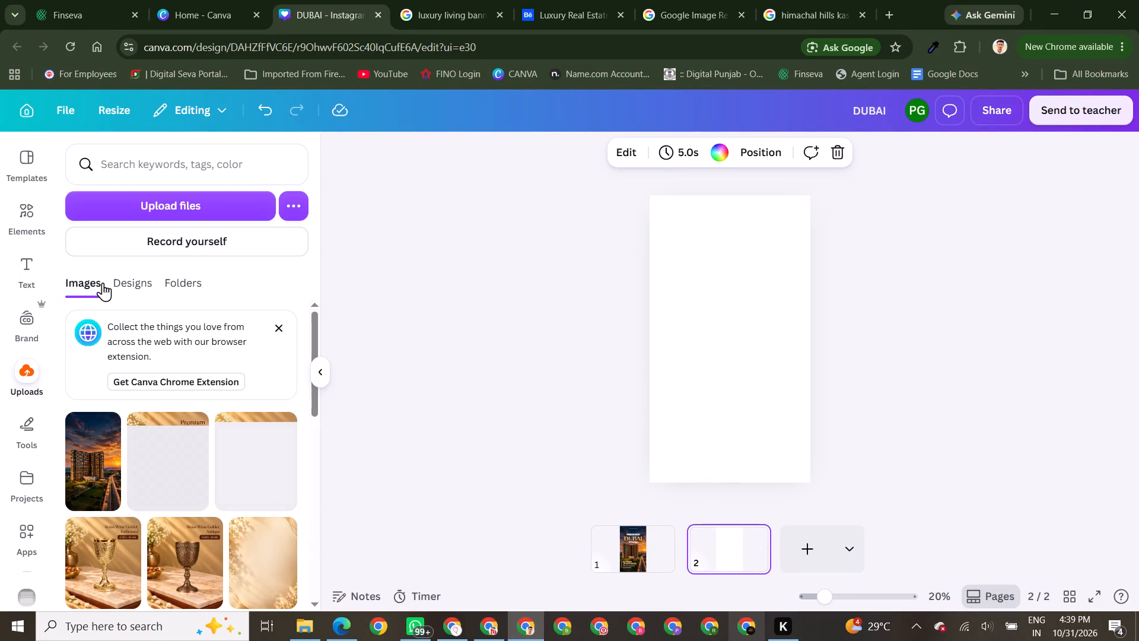
click(92, 463)
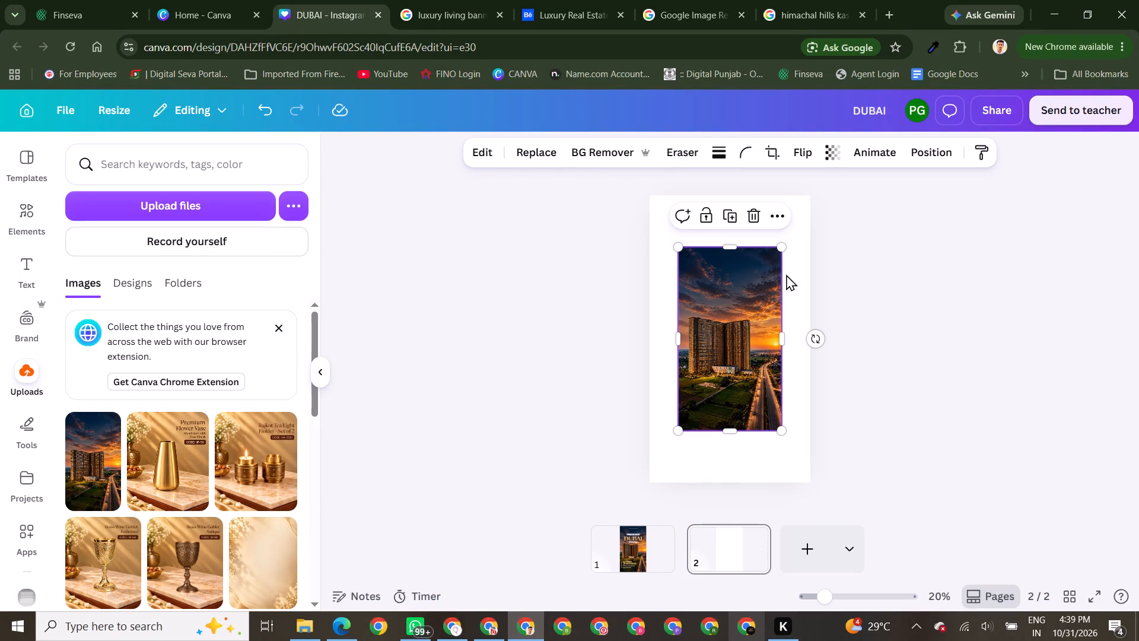
drag(676, 241, 635, 197)
drag(781, 431, 795, 467)
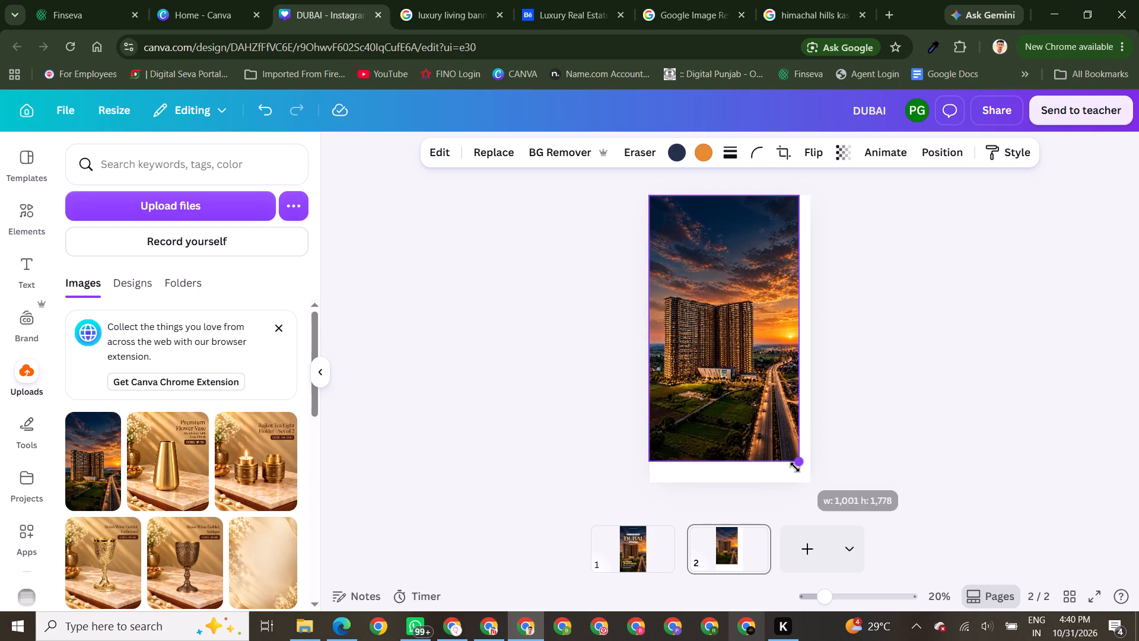
drag(795, 467, 807, 488)
click(912, 463)
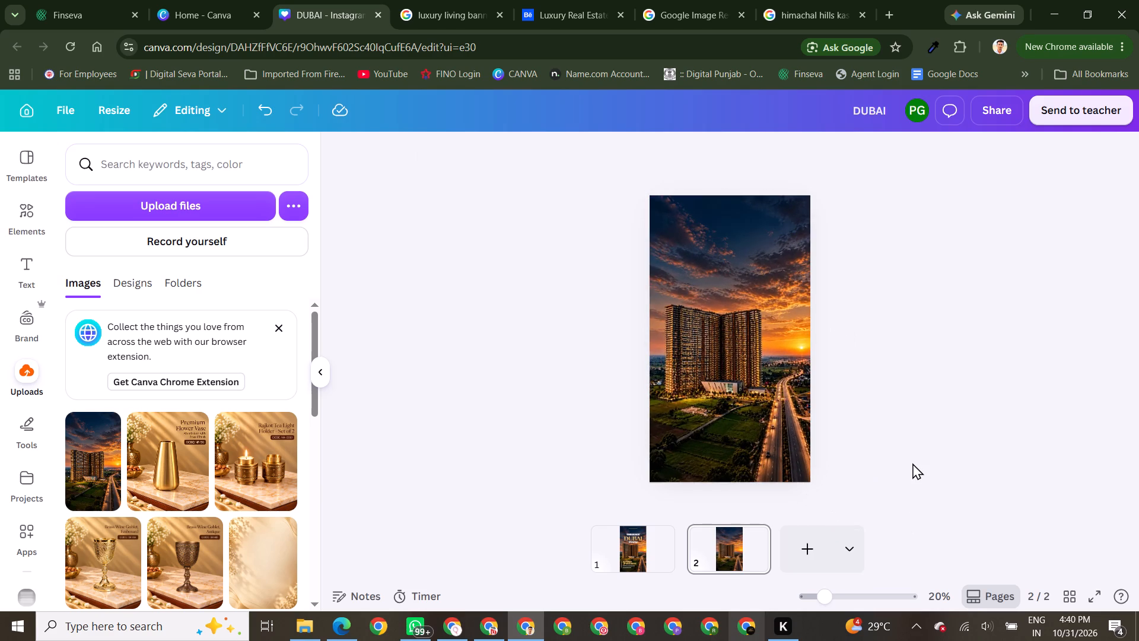
Preview page 2 in full screen, and return to the editor.
click(1095, 598)
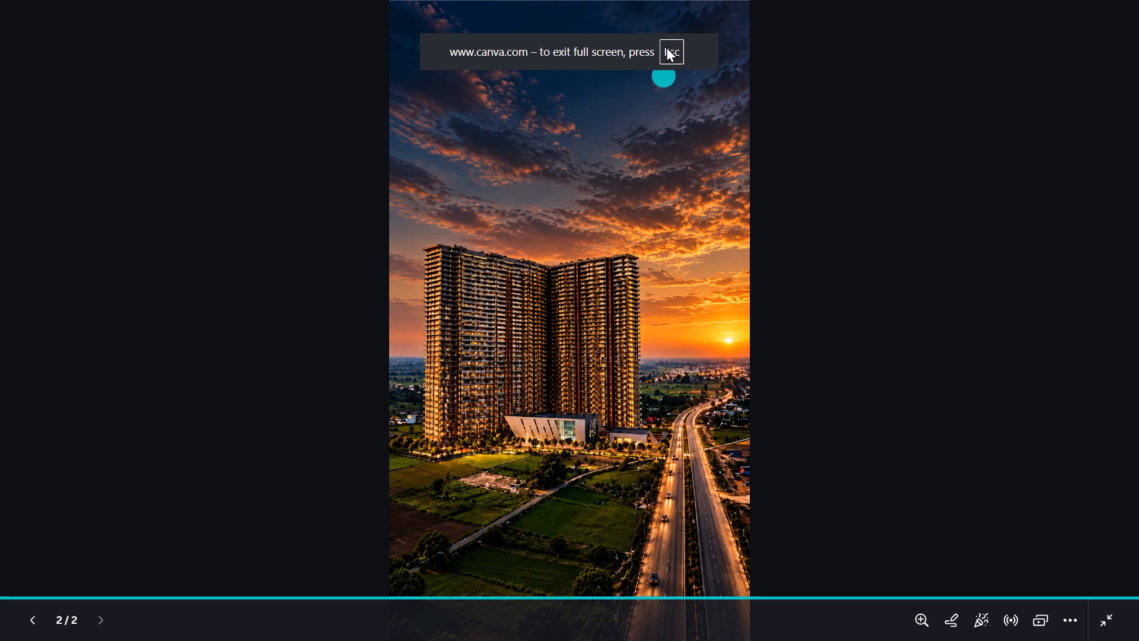
key(Escape)
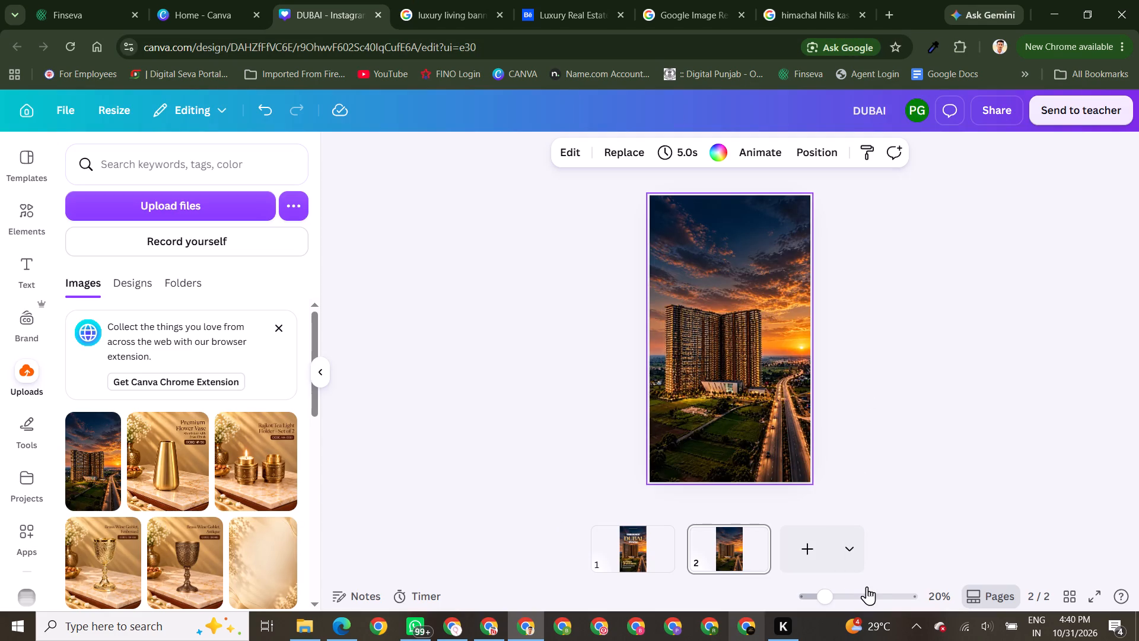
Hide the page thumbnail strip and show all of page 2 in the scrolling page view.
click(852, 550)
click(852, 550)
click(450, 529)
click(996, 592)
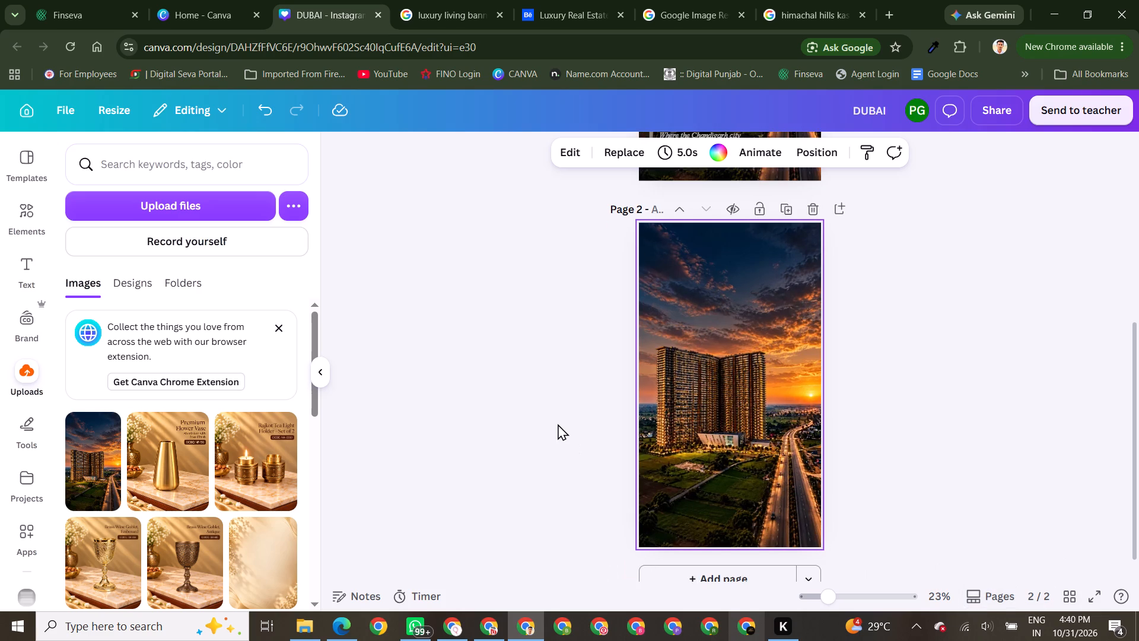
scroll(558, 424, down, 2)
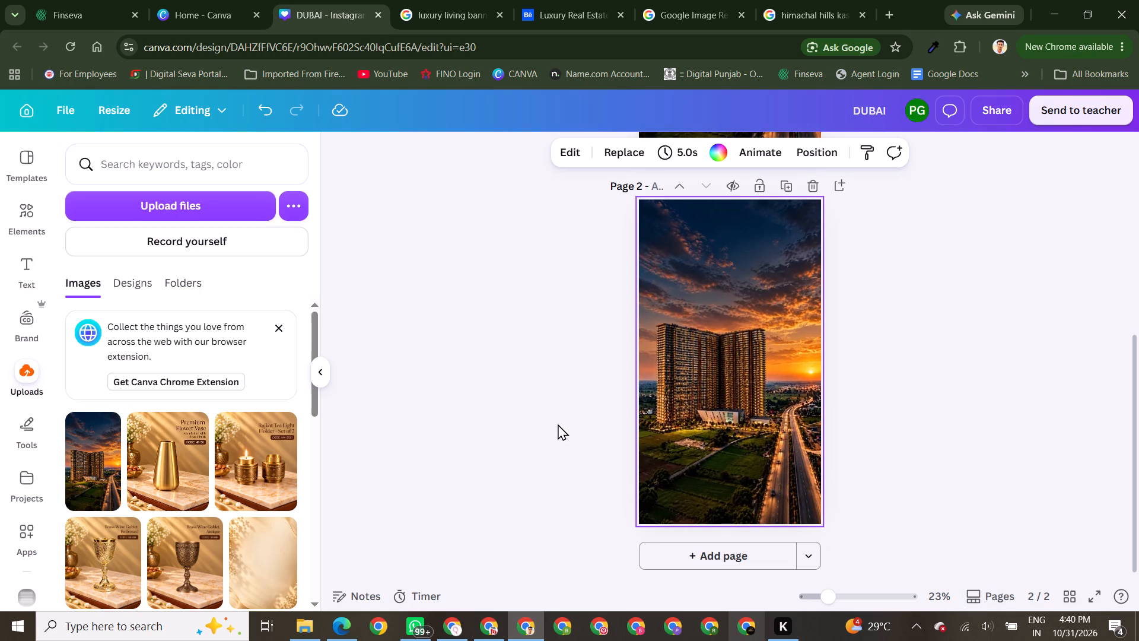
Add a heading reading "DUBAI" to page 2.
click(21, 255)
click(164, 245)
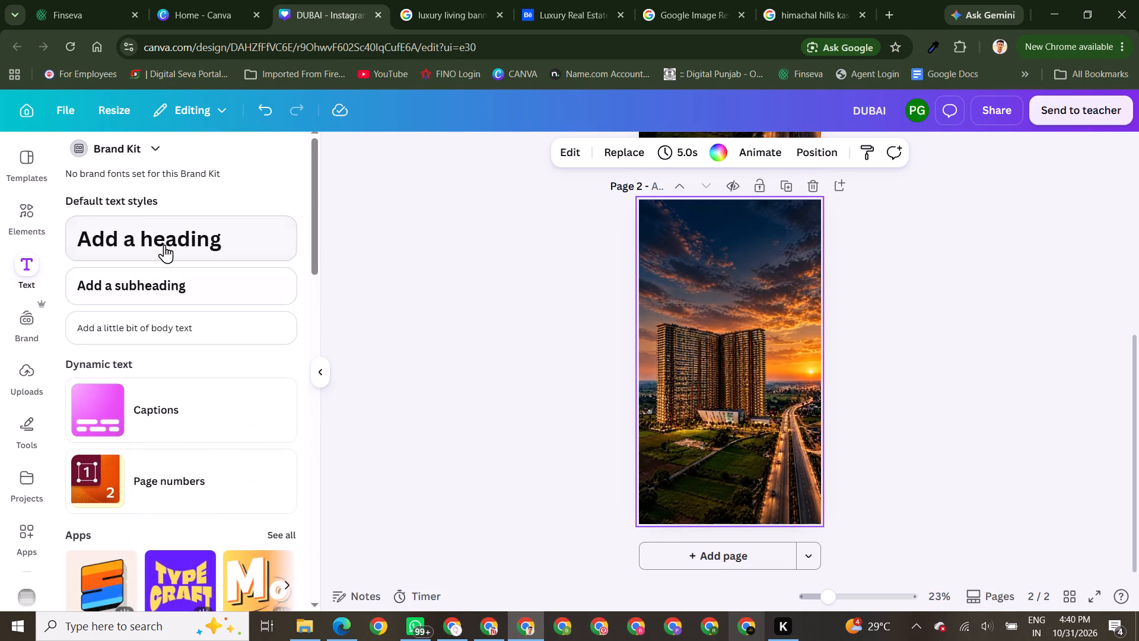
text(DUBAI)
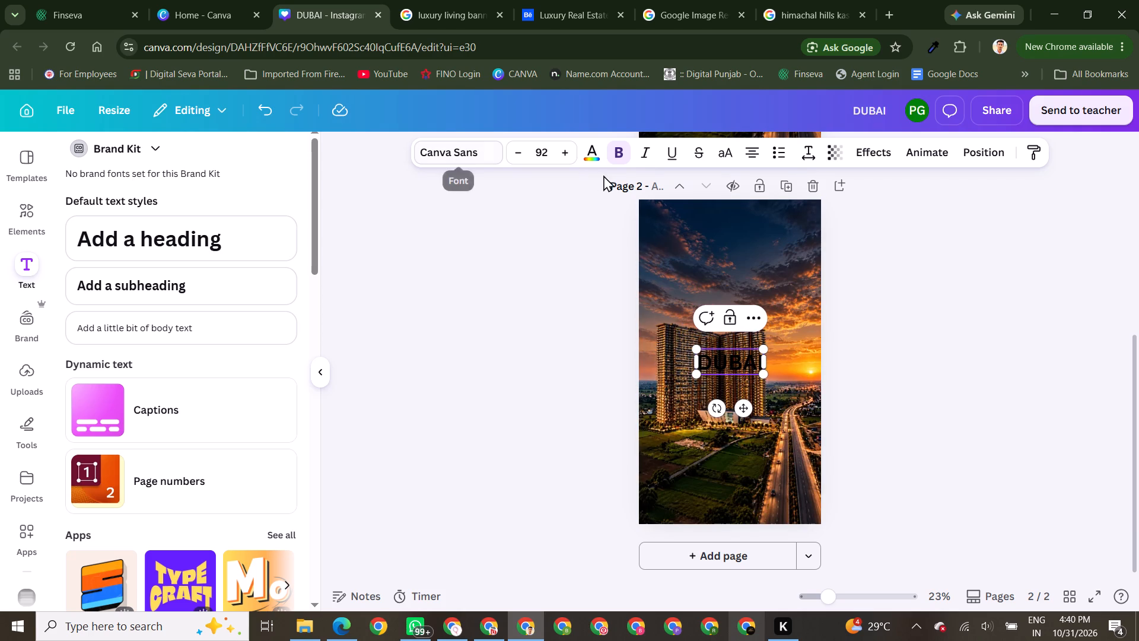
Colour the whole DUBAI heading with the metallic gold 180° linear gradient (#e7aa51, #ffe499, #8d5a1b, #e7aa51, #ac7031).
click(598, 158)
scroll(173, 497, down, 5)
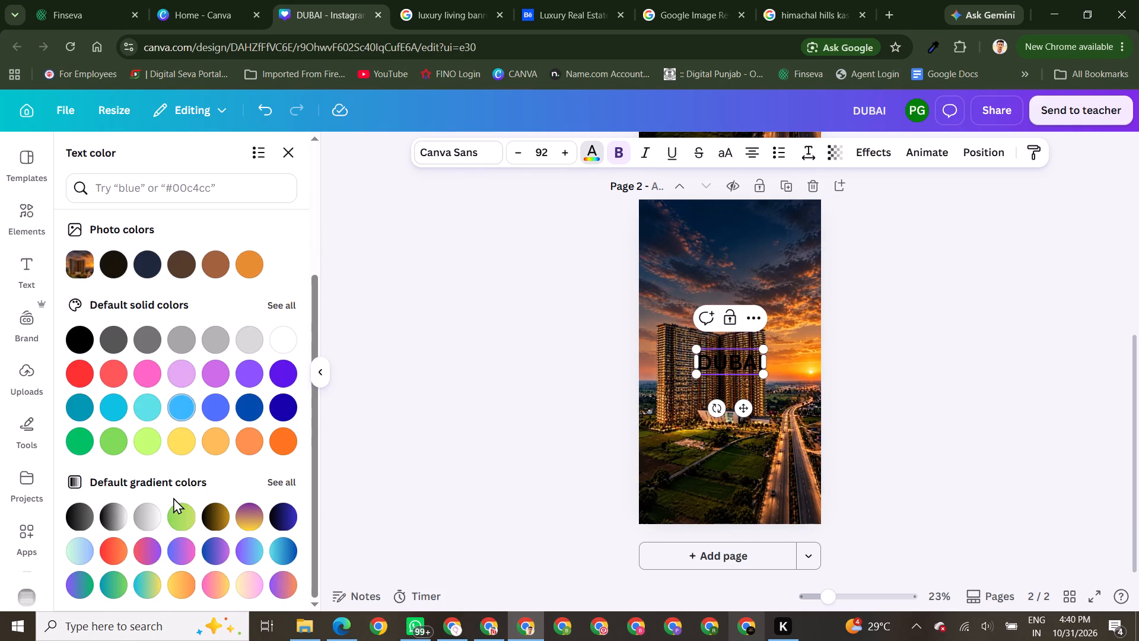
click(281, 478)
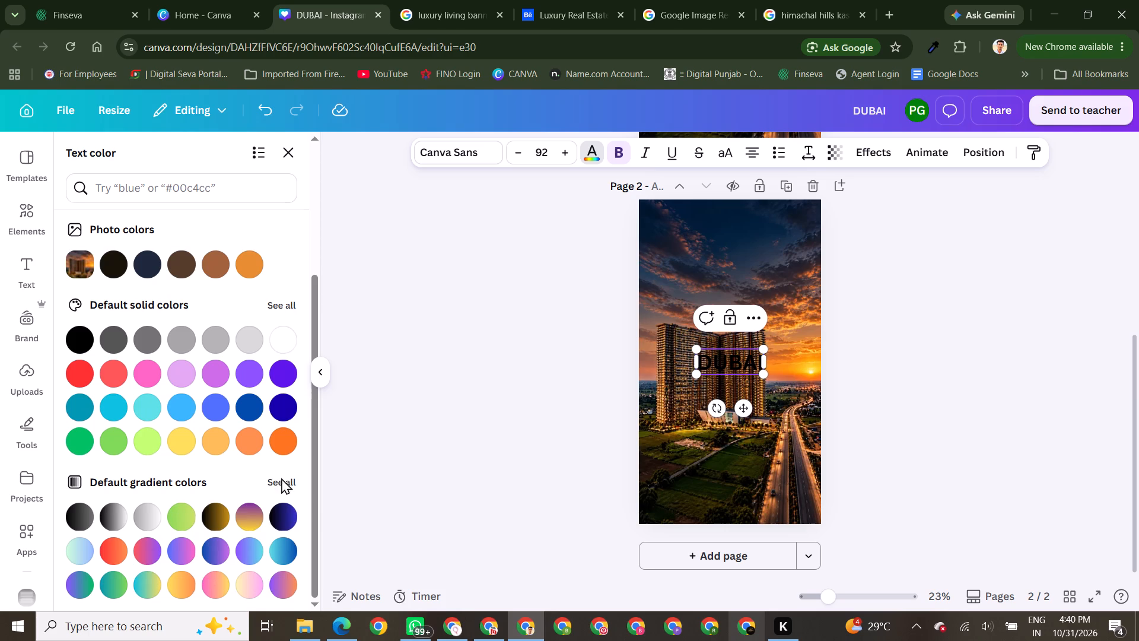
scroll(160, 516, down, 1)
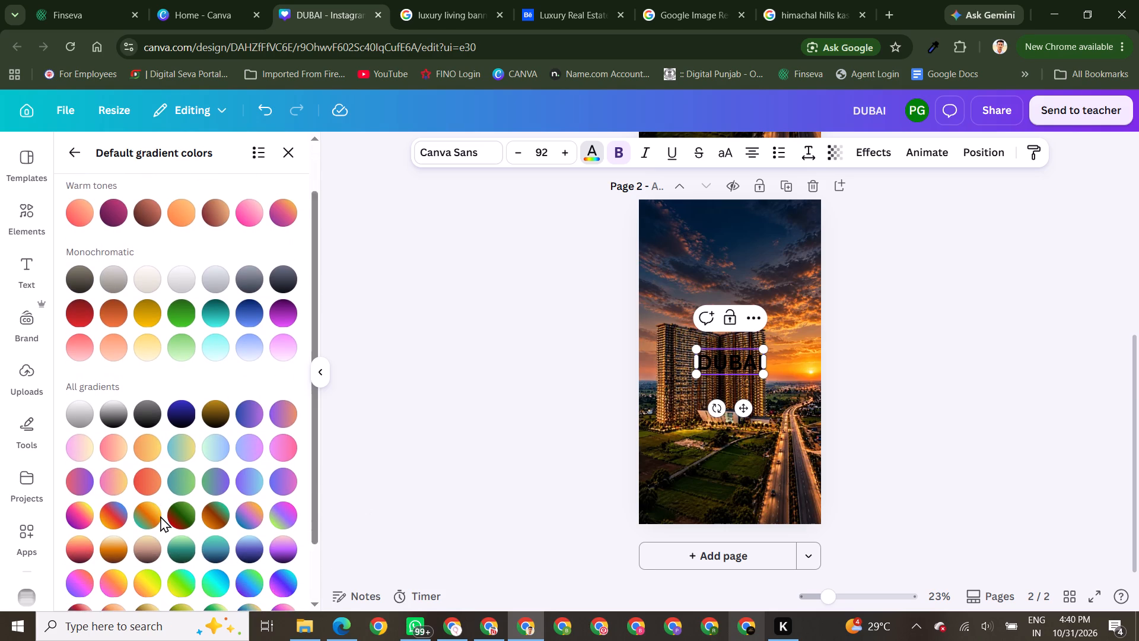
scroll(160, 516, down, 1)
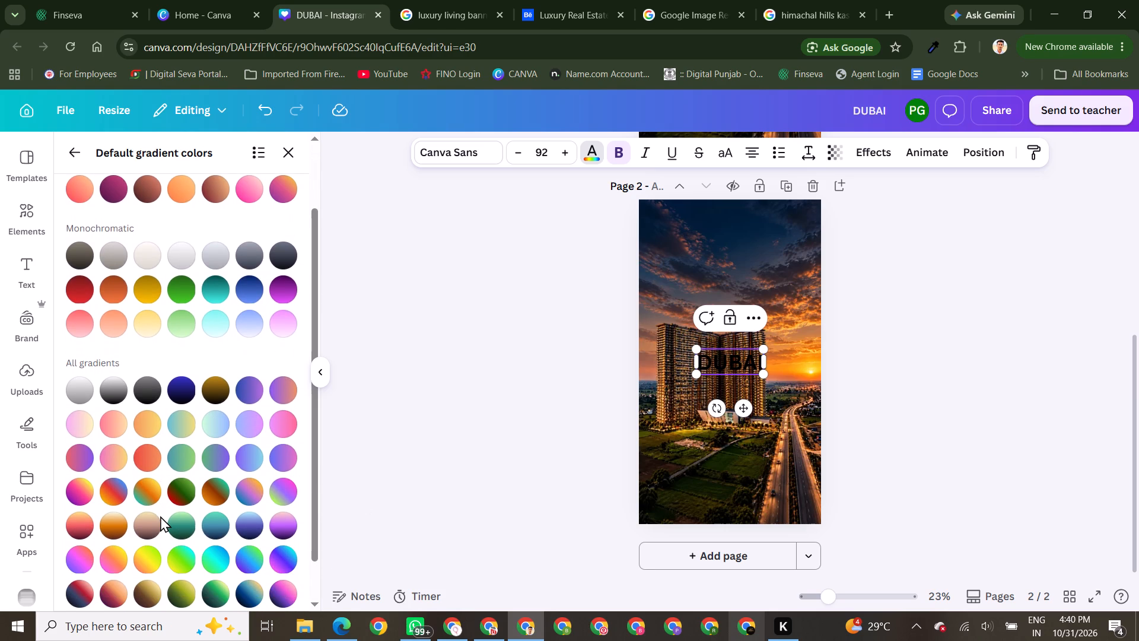
scroll(160, 516, down, 3)
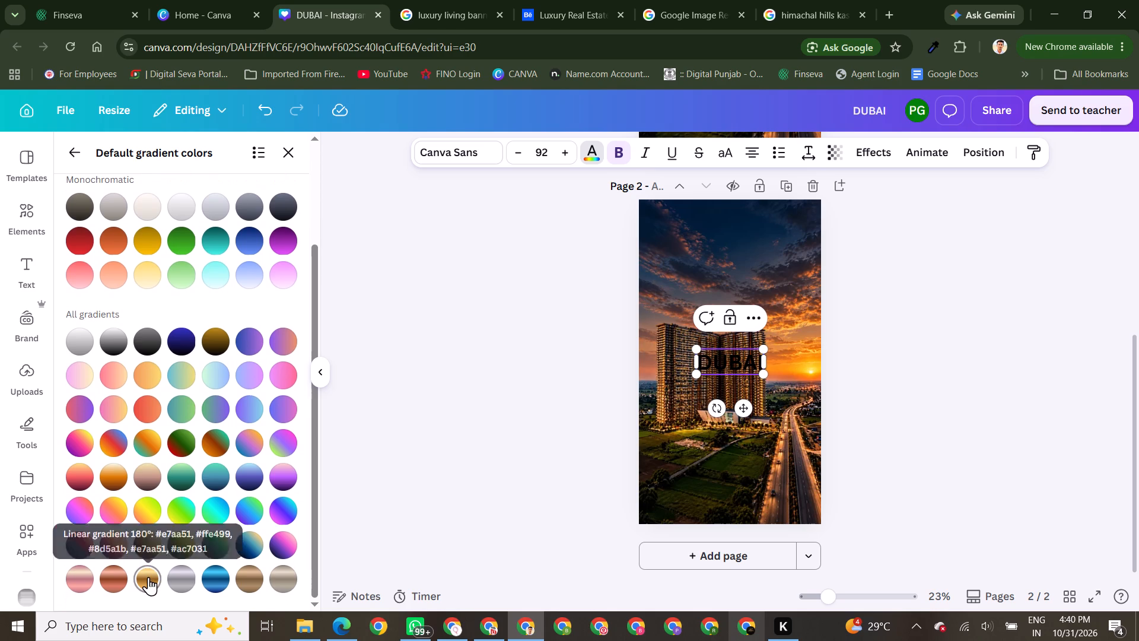
click(148, 577)
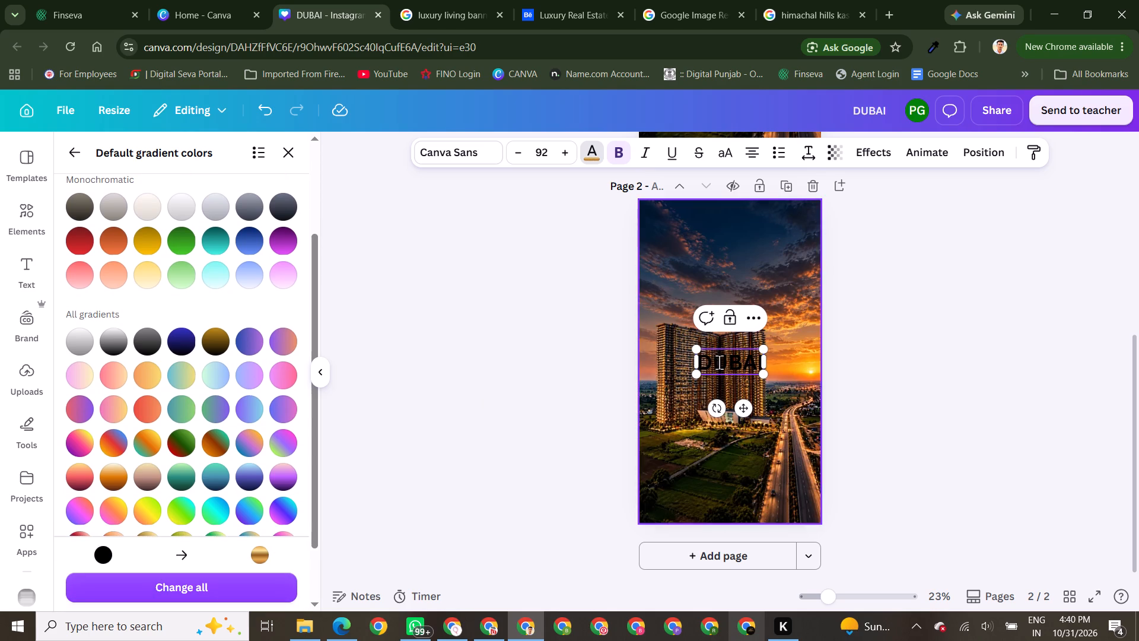
click(726, 364)
click(726, 364)
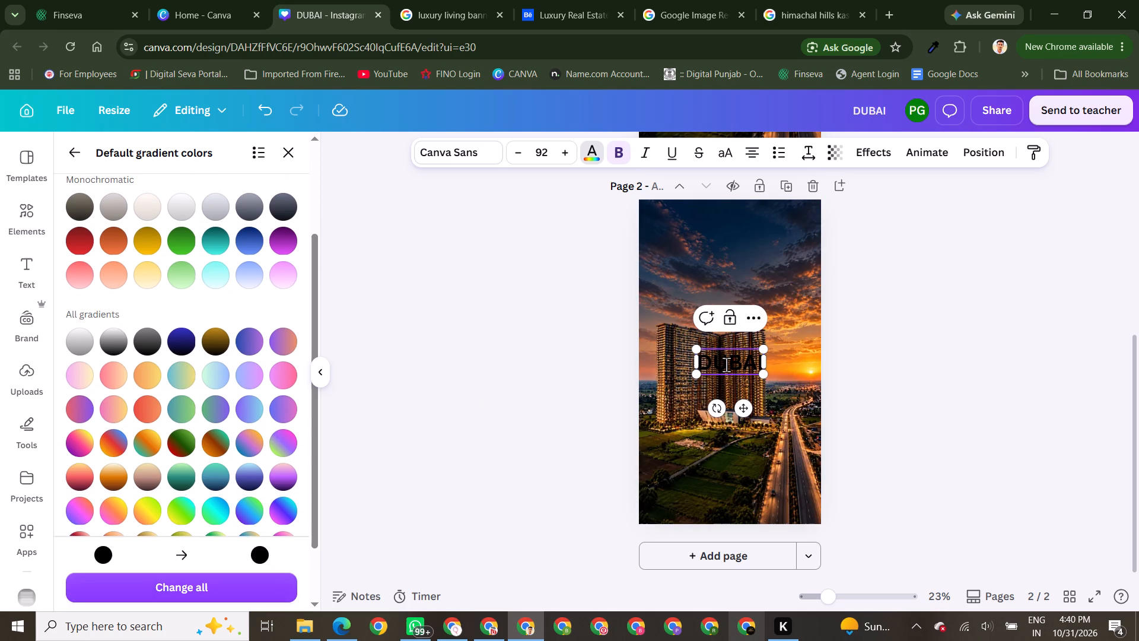
key(ctrl+a)
scroll(225, 442, down, 1)
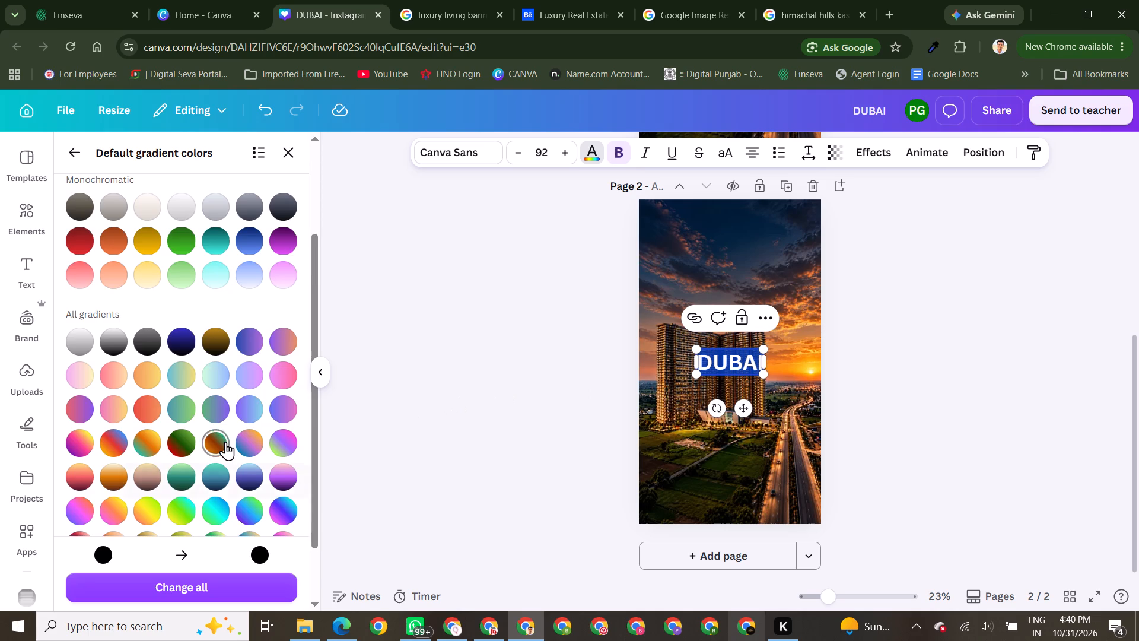
scroll(225, 442, down, 3)
click(152, 509)
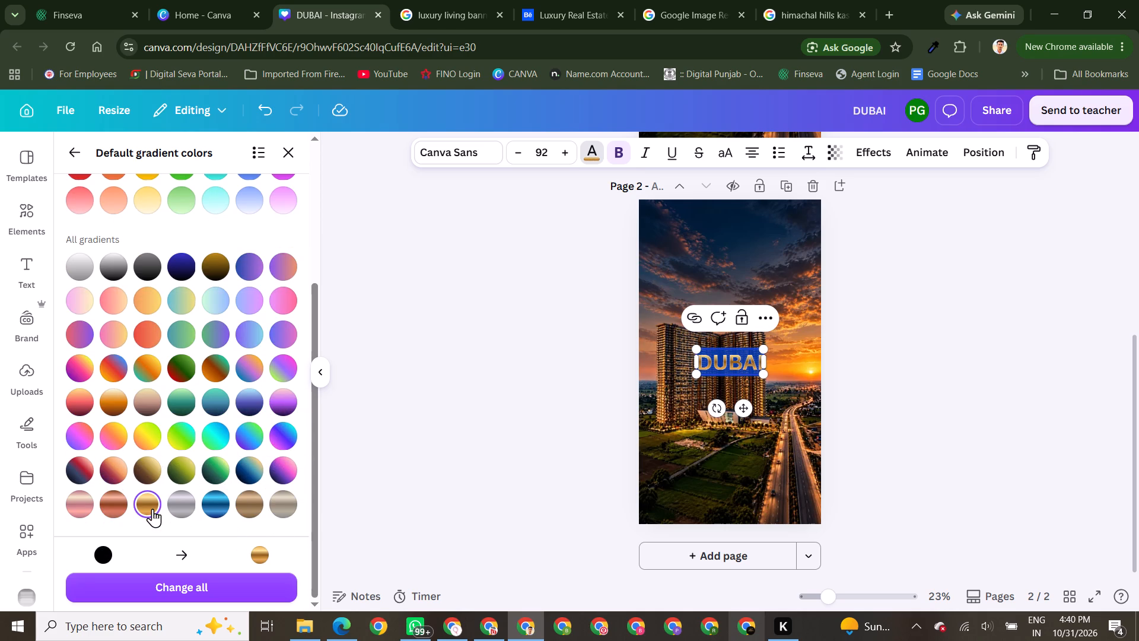
click(728, 361)
Set the DUBAI heading's font to The Seasons.
click(450, 148)
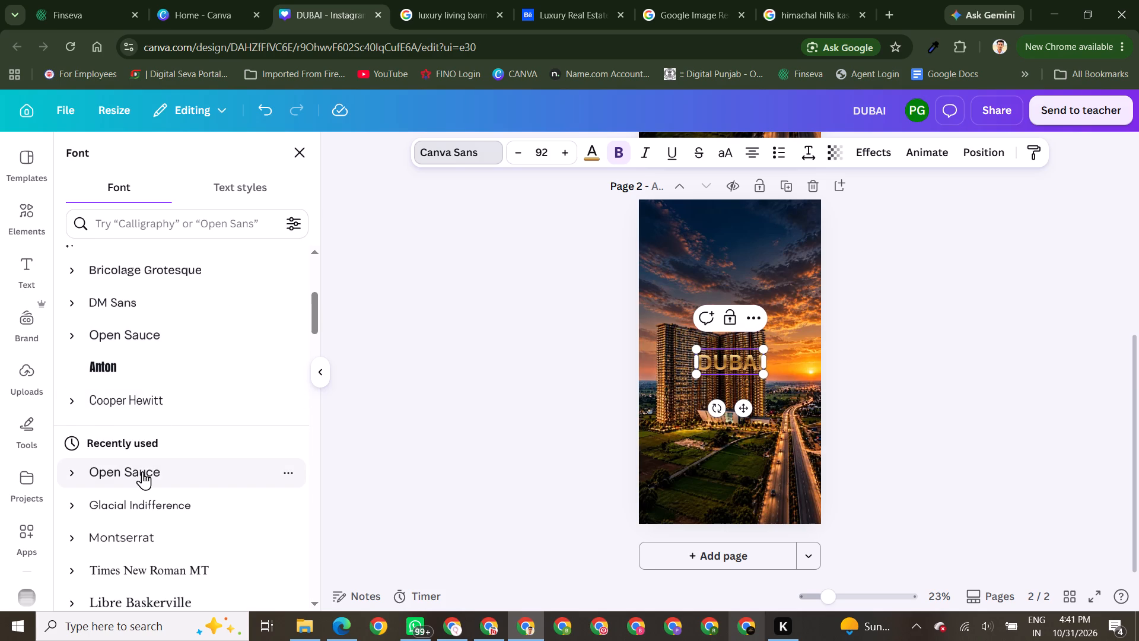
scroll(151, 551, down, 3)
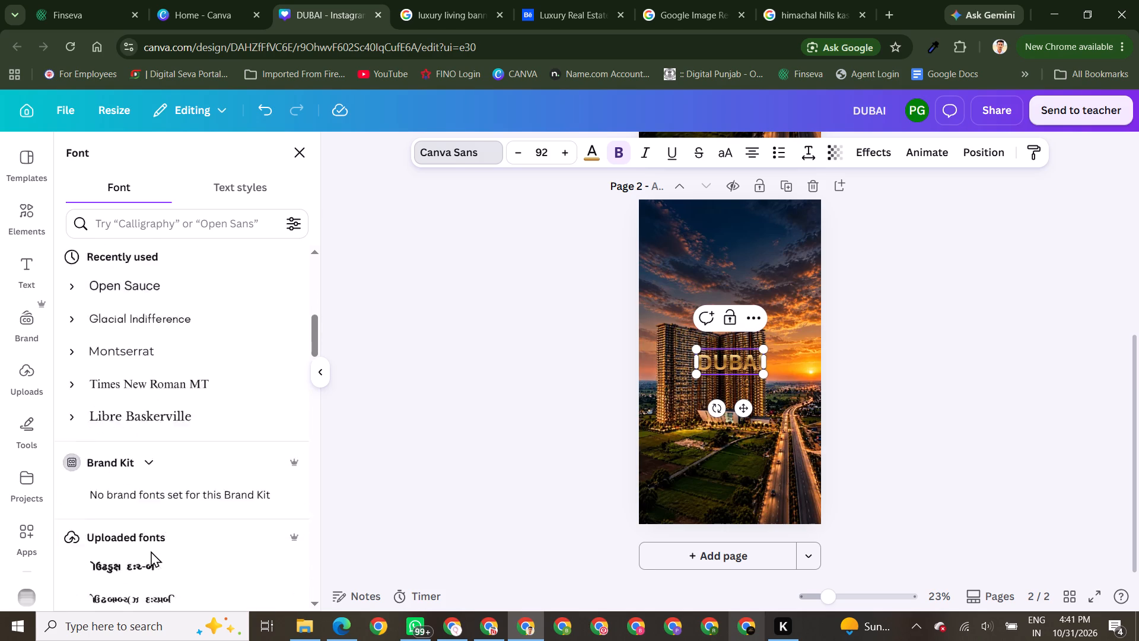
scroll(151, 551, down, 9)
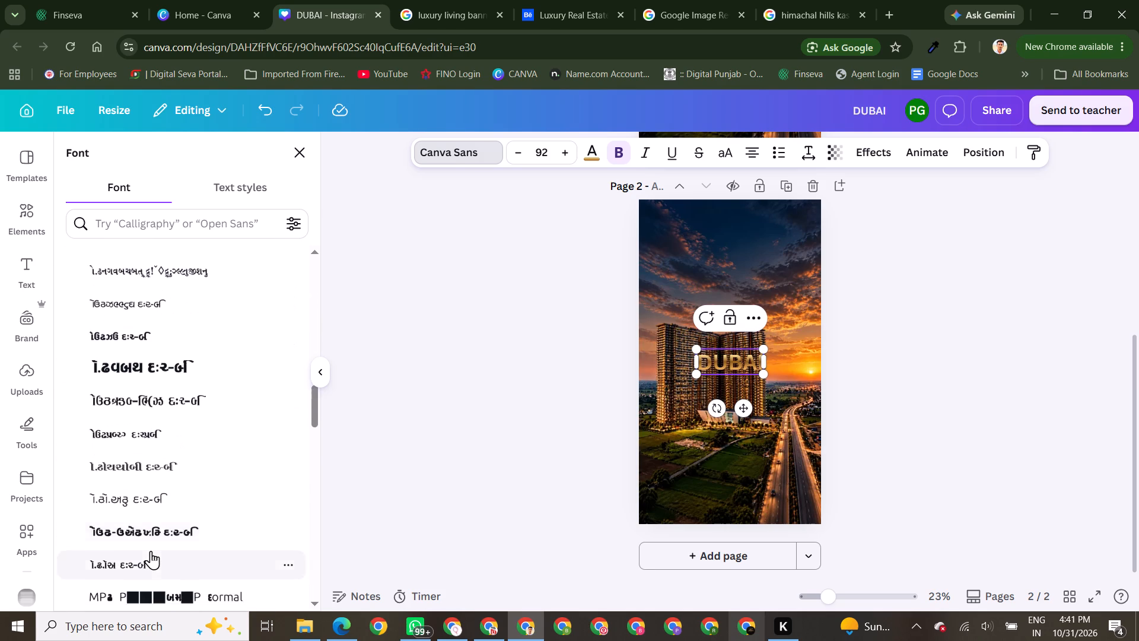
scroll(151, 551, down, 5)
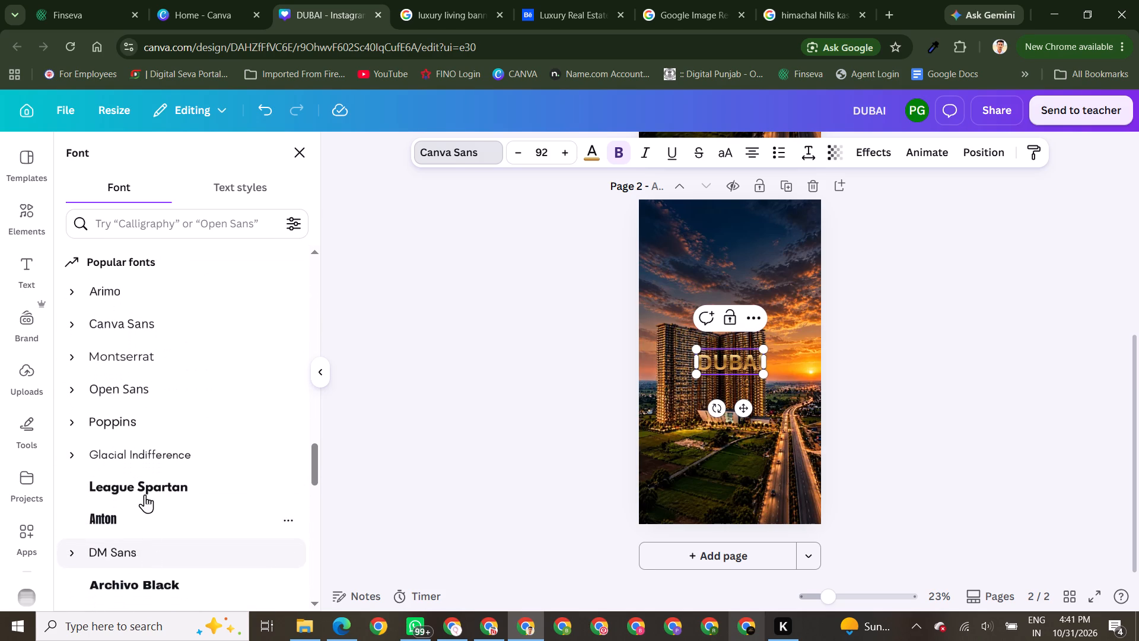
scroll(126, 493, down, 2)
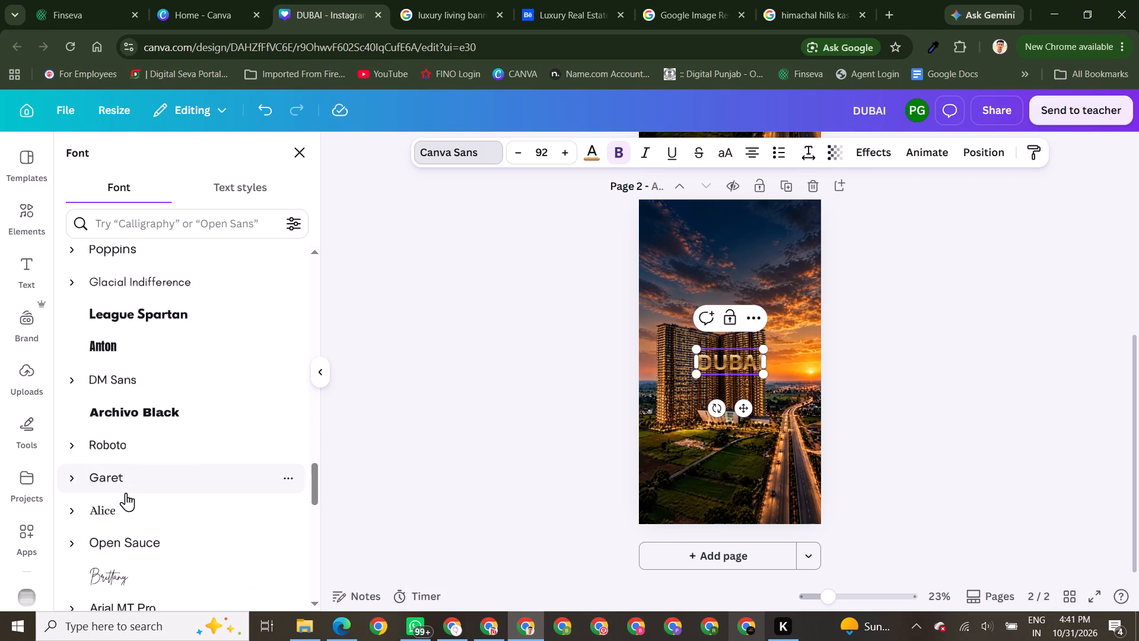
scroll(130, 543, down, 3)
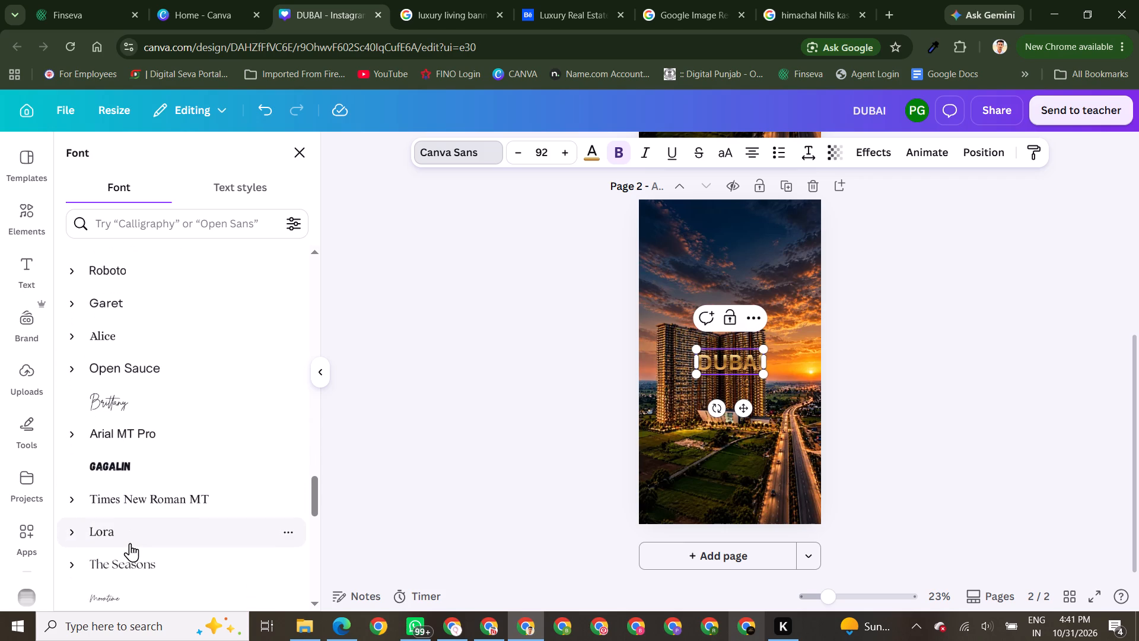
click(136, 568)
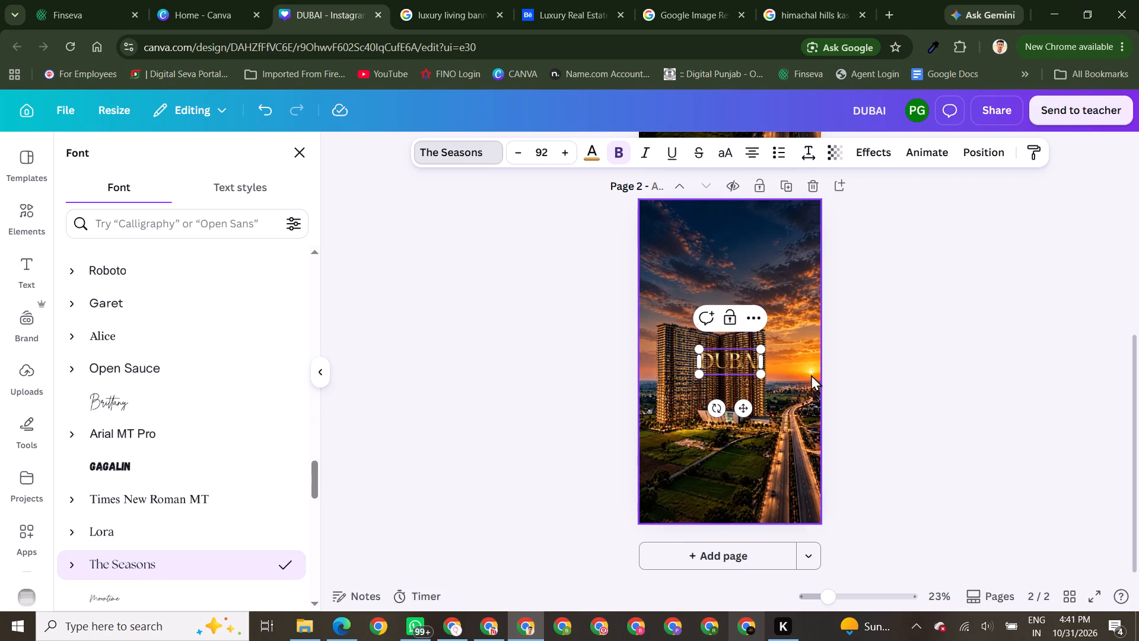
Enlarge the DUBAI heading to about size 204 and centre it in the sky just above the towers.
drag(761, 374, 820, 442)
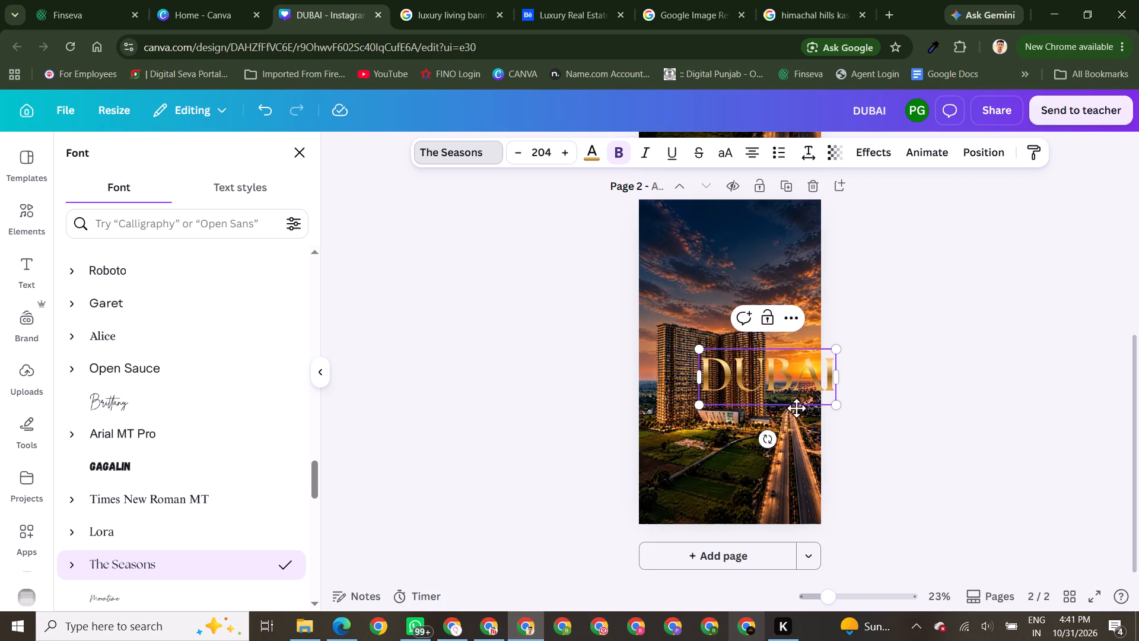
drag(796, 407, 758, 329)
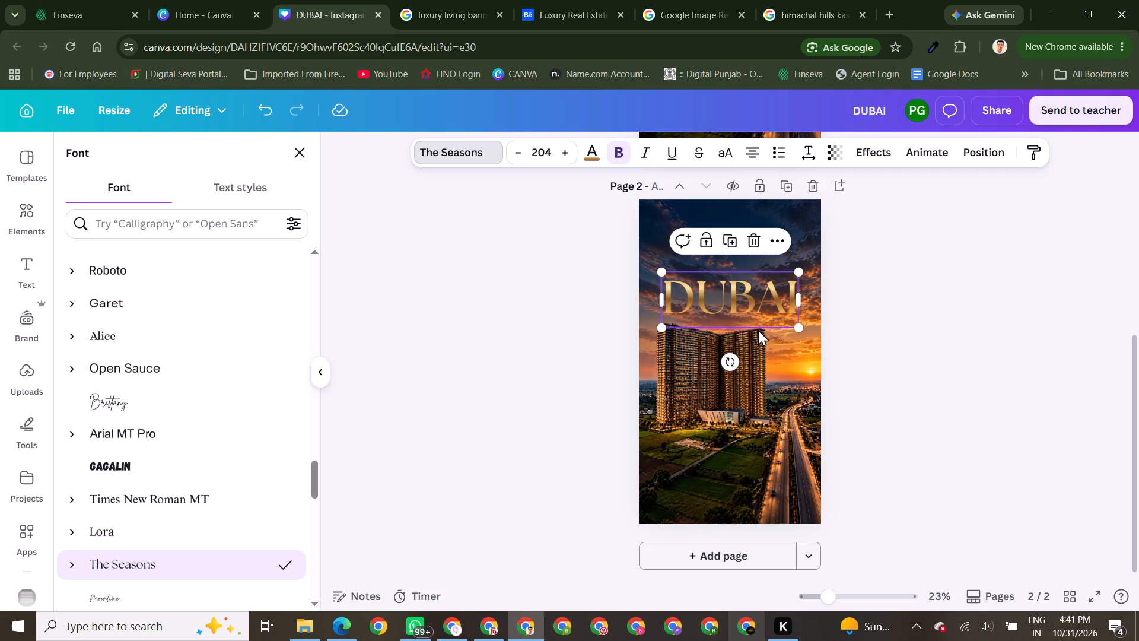
Change the dark brown third colour of the DUBAI heading's gradient to a bright orange, about #ED9325.
click(595, 157)
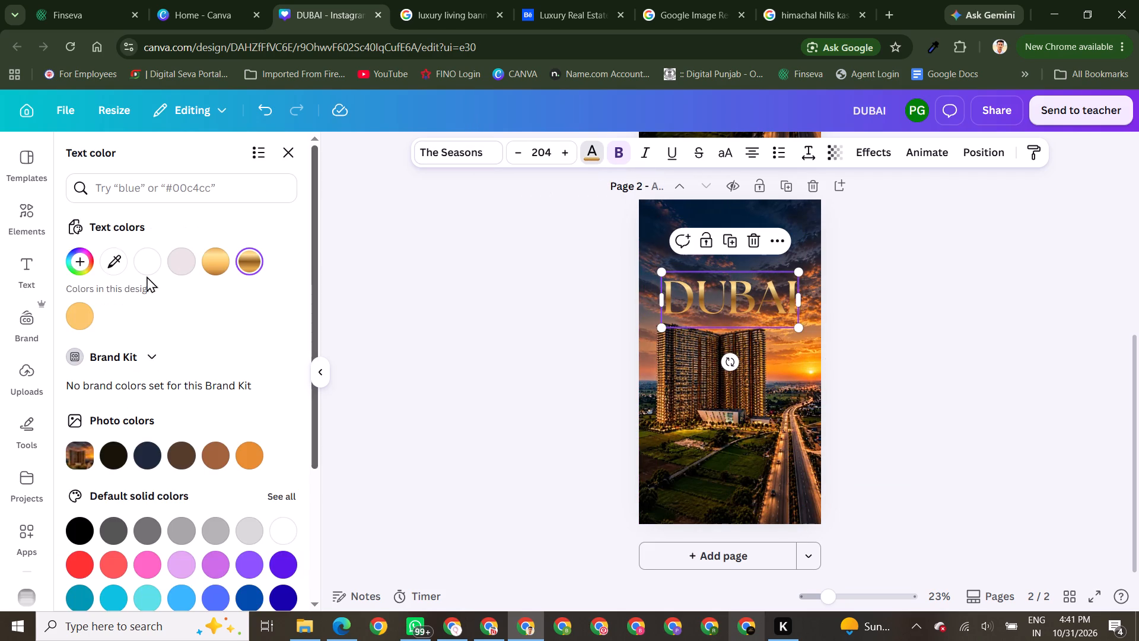
click(252, 260)
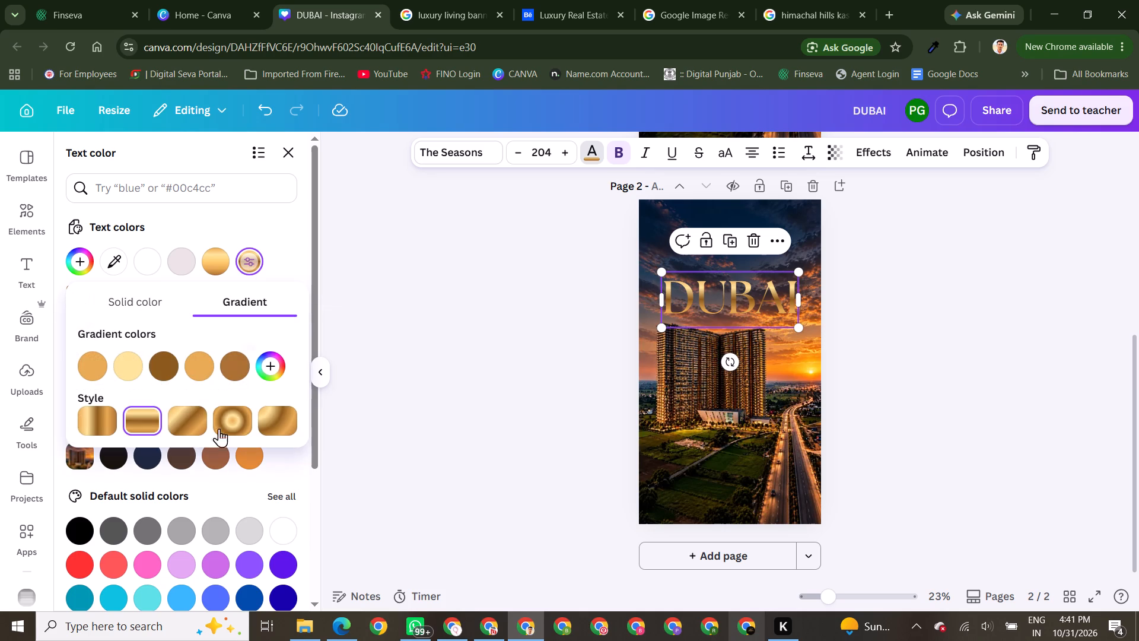
click(161, 371)
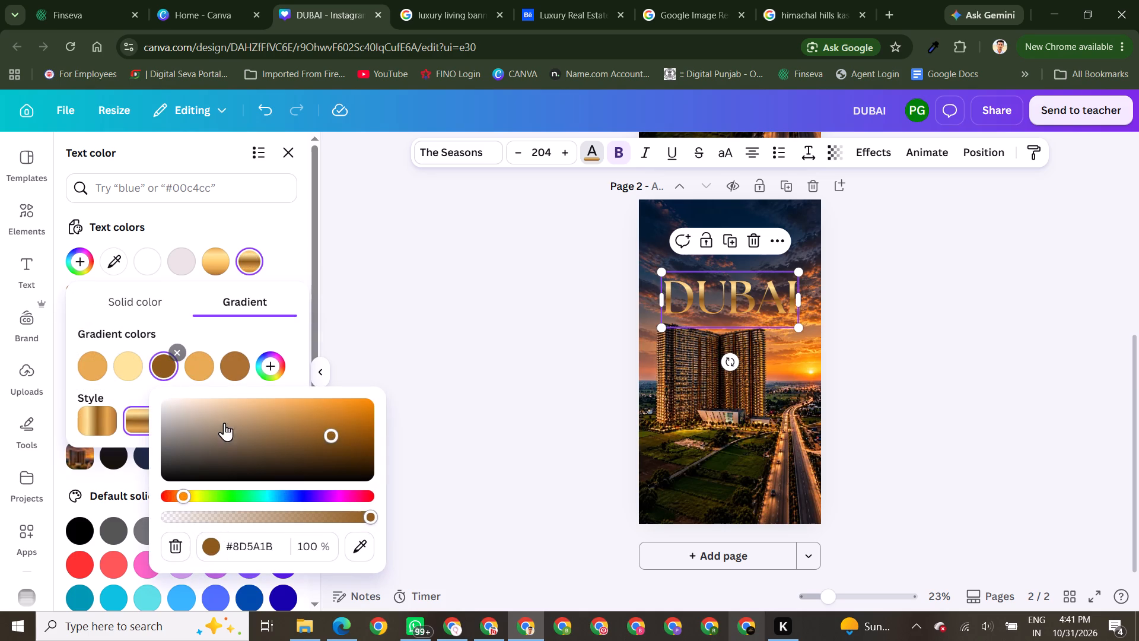
drag(334, 431, 342, 401)
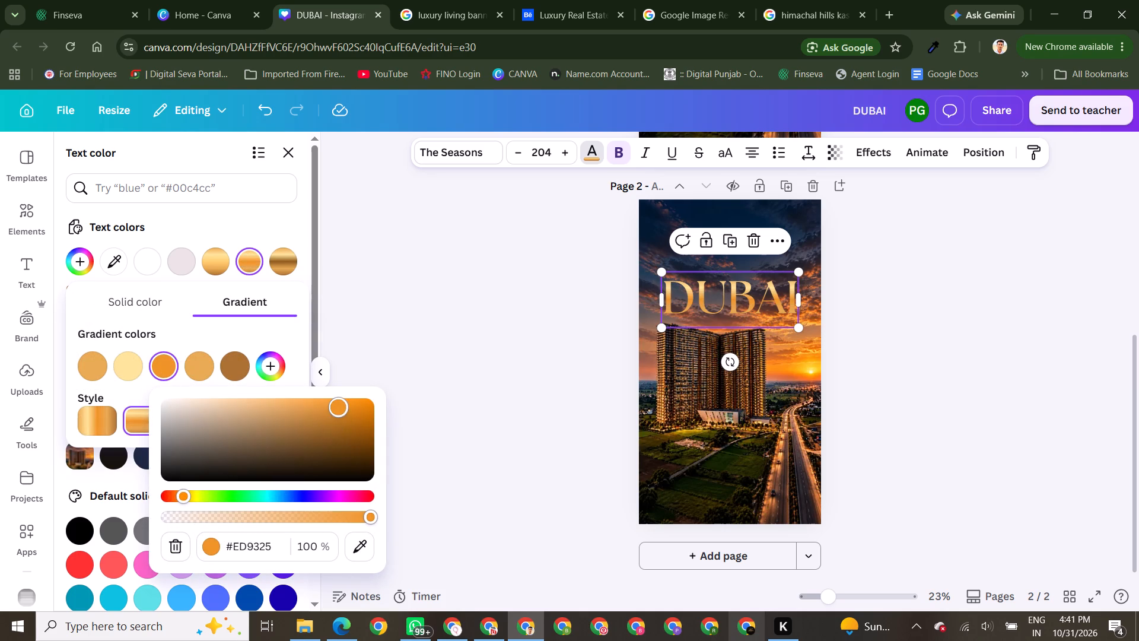
Lighten the third colour of the DUBAI heading's gradient to pale orange #FFC379, keeping the 180° linear style.
drag(342, 401, 348, 413)
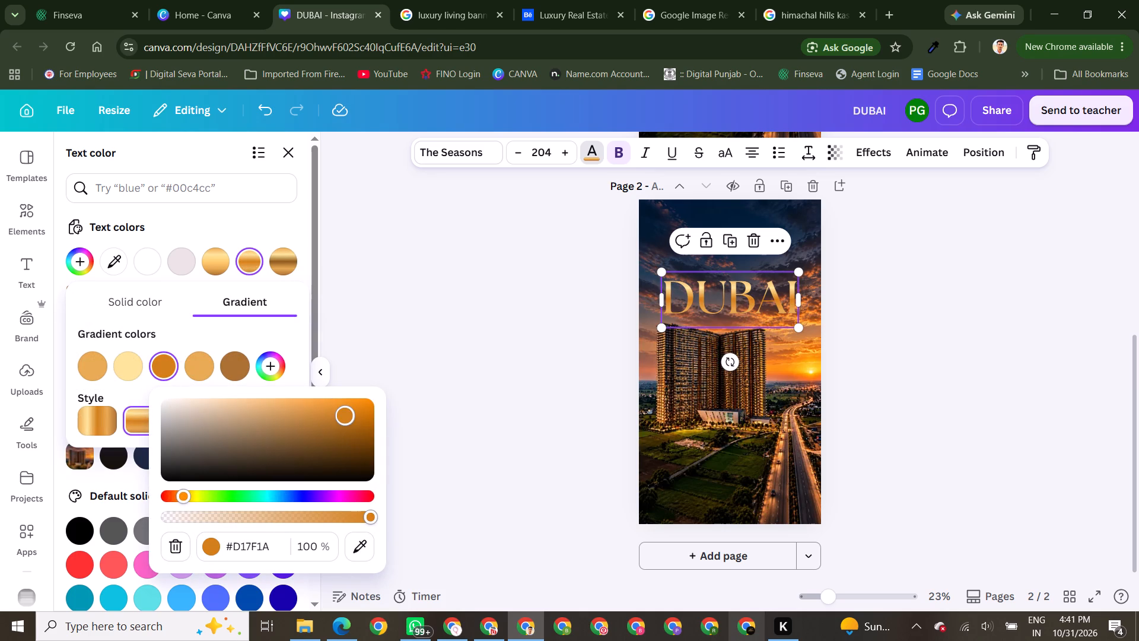
drag(348, 413, 340, 398)
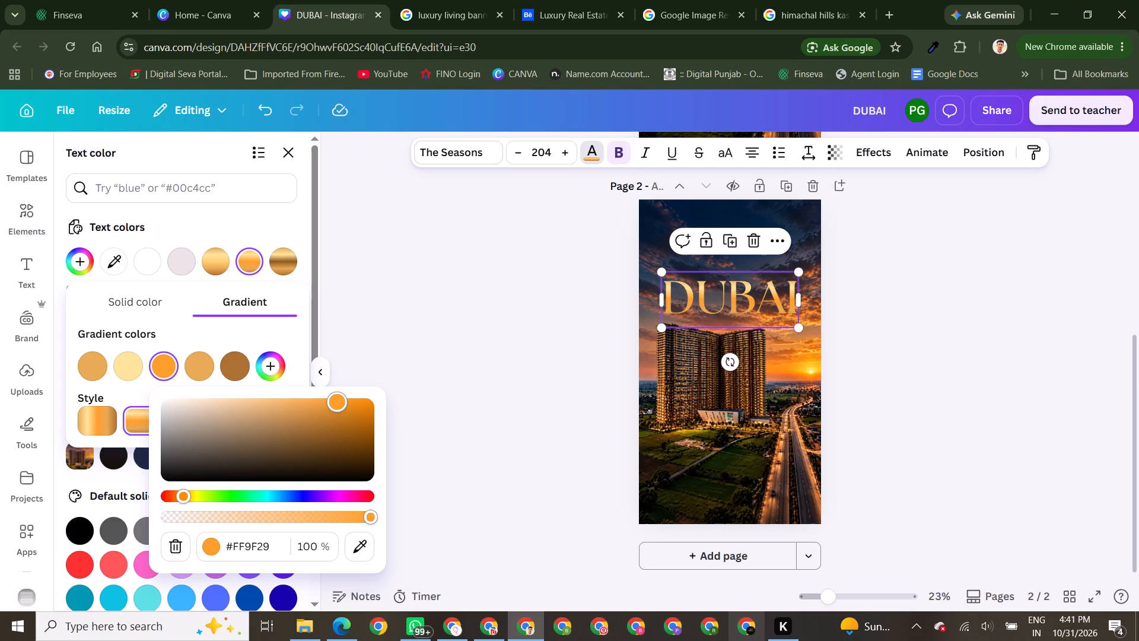
drag(340, 398, 273, 398)
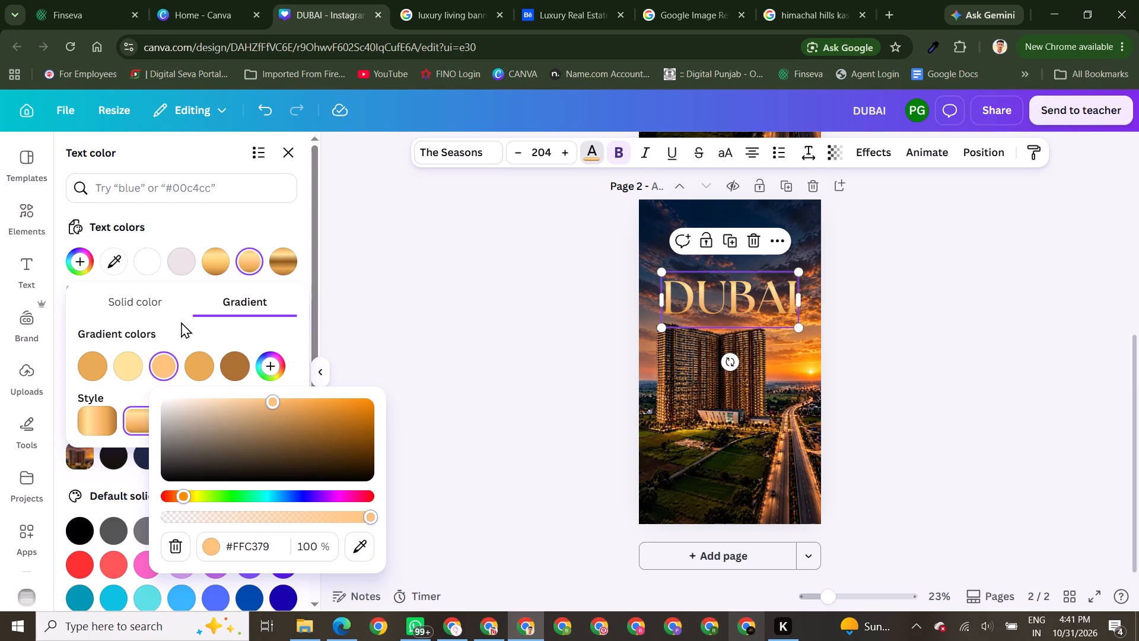
click(181, 322)
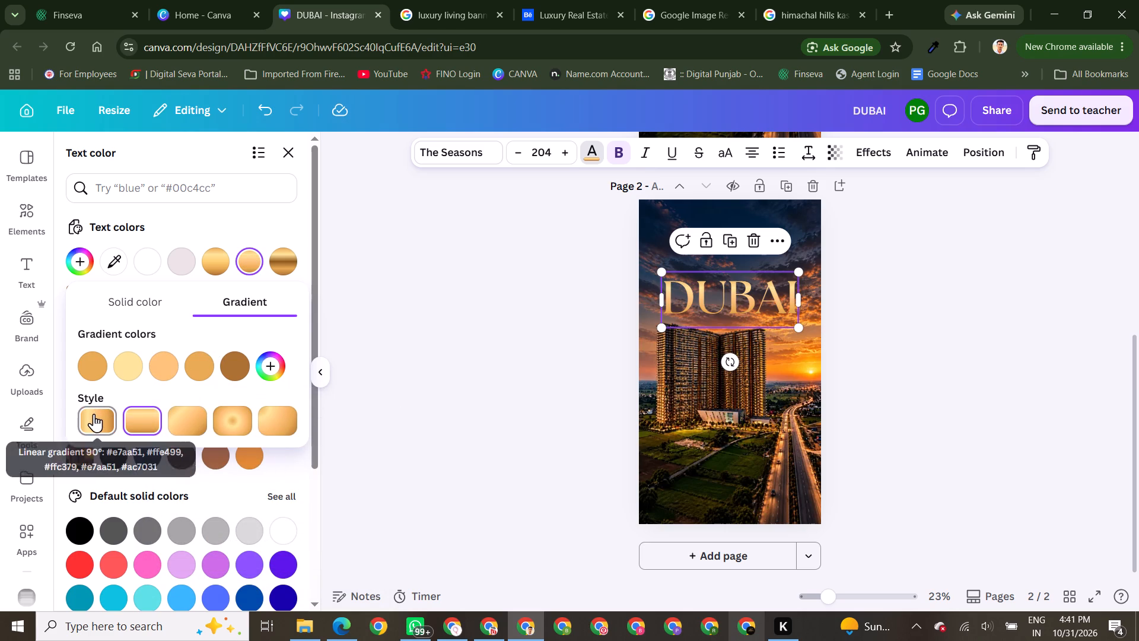
click(93, 416)
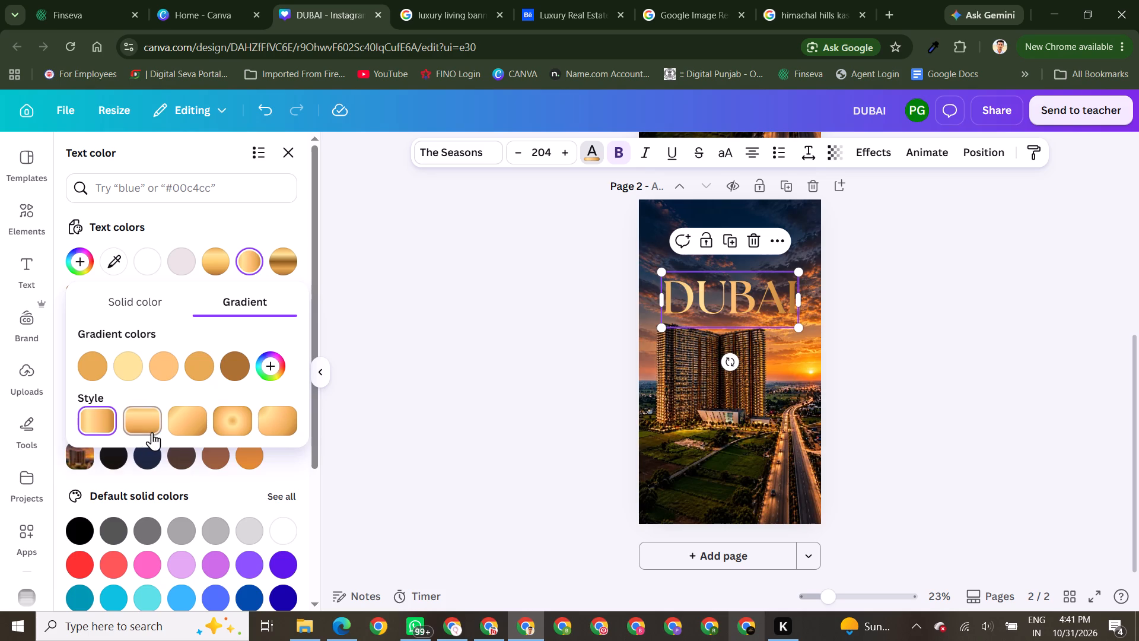
click(154, 430)
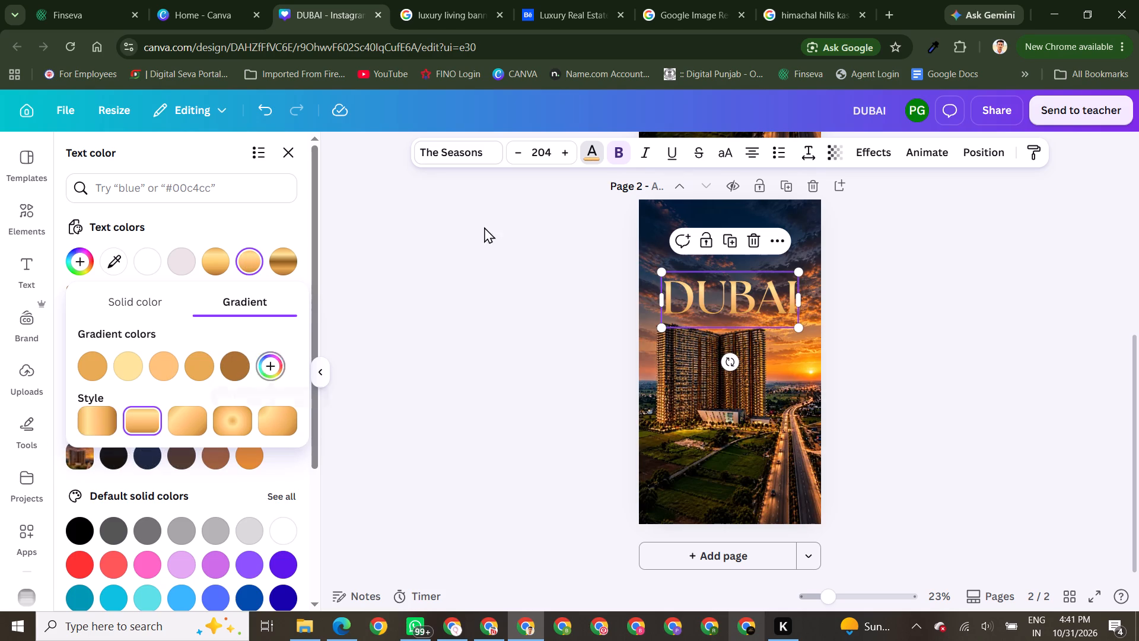
Apply the Glow effect to the DUBAI heading with intensity 100.
click(880, 150)
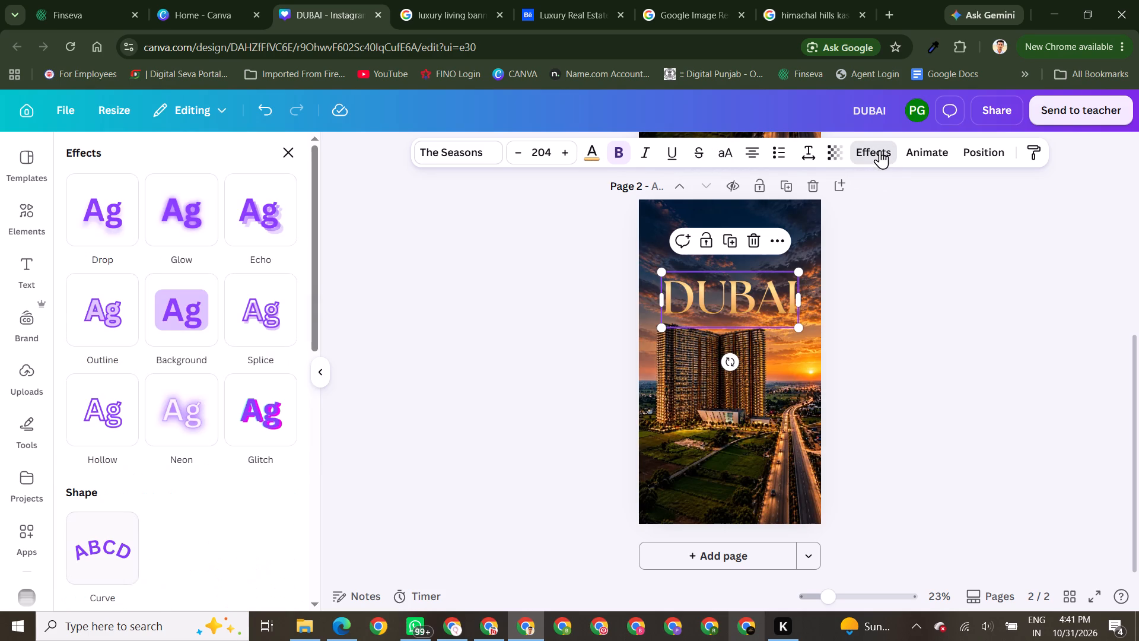
click(174, 215)
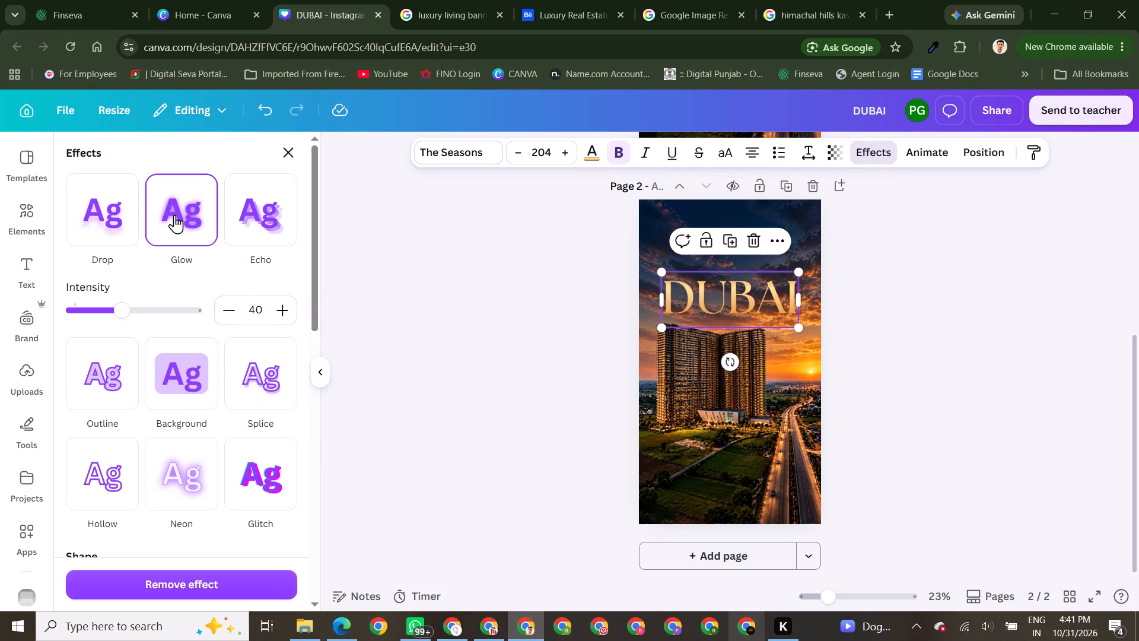
drag(123, 309, 262, 309)
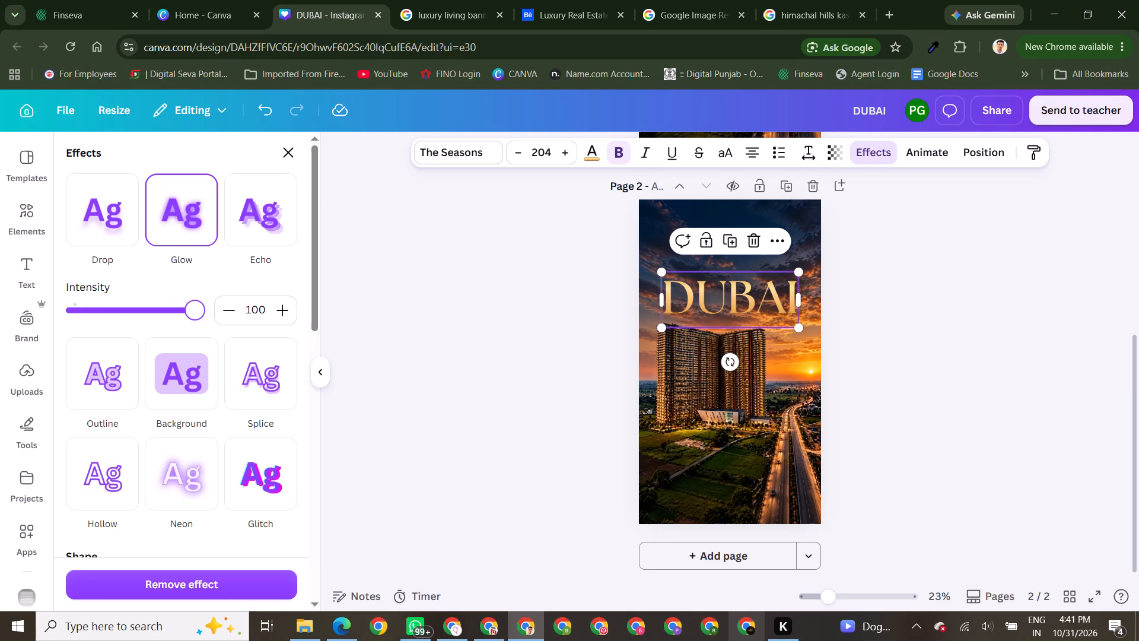
drag(262, 309, 270, 309)
click(714, 318)
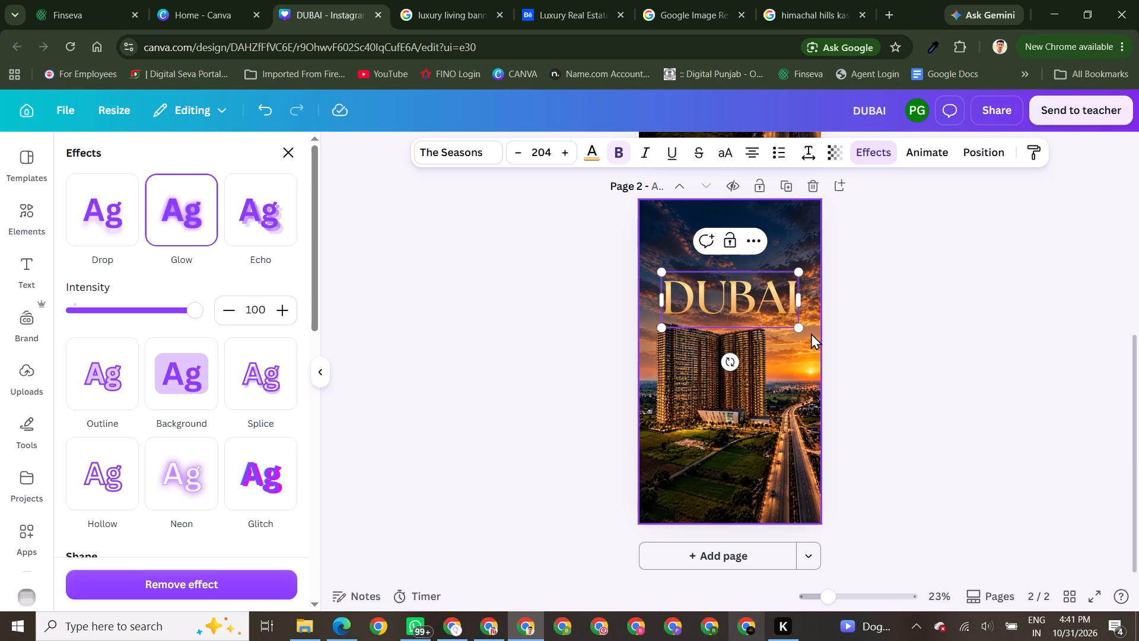
Enlarge the DUBAI heading to about size 229 and centre it horizontally just above the towers.
drag(801, 329, 815, 342)
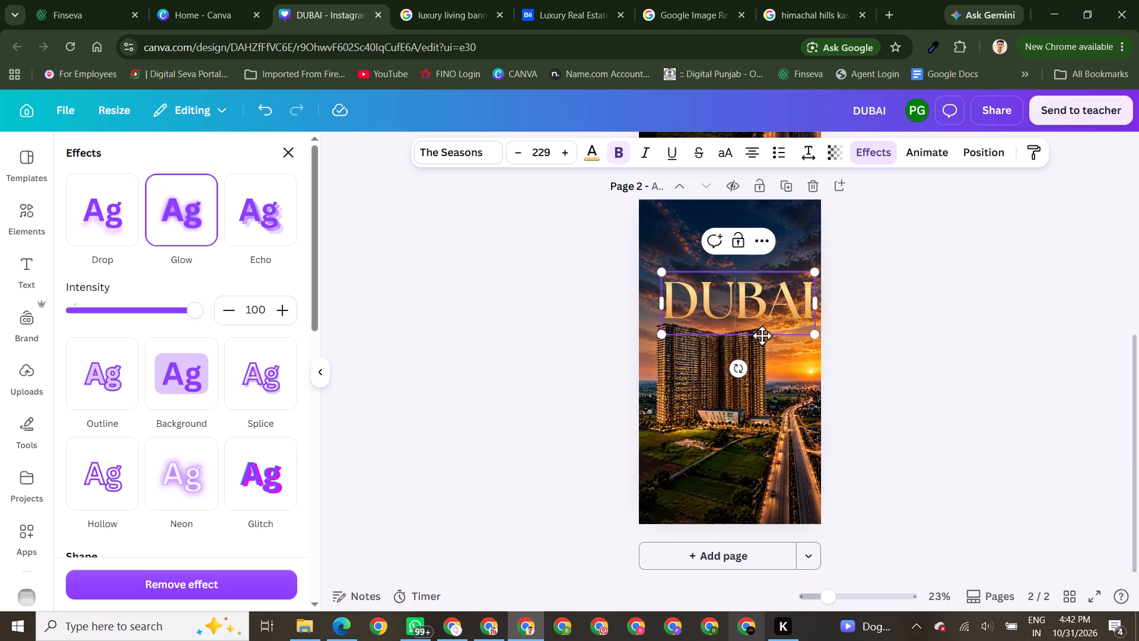
drag(762, 335, 753, 331)
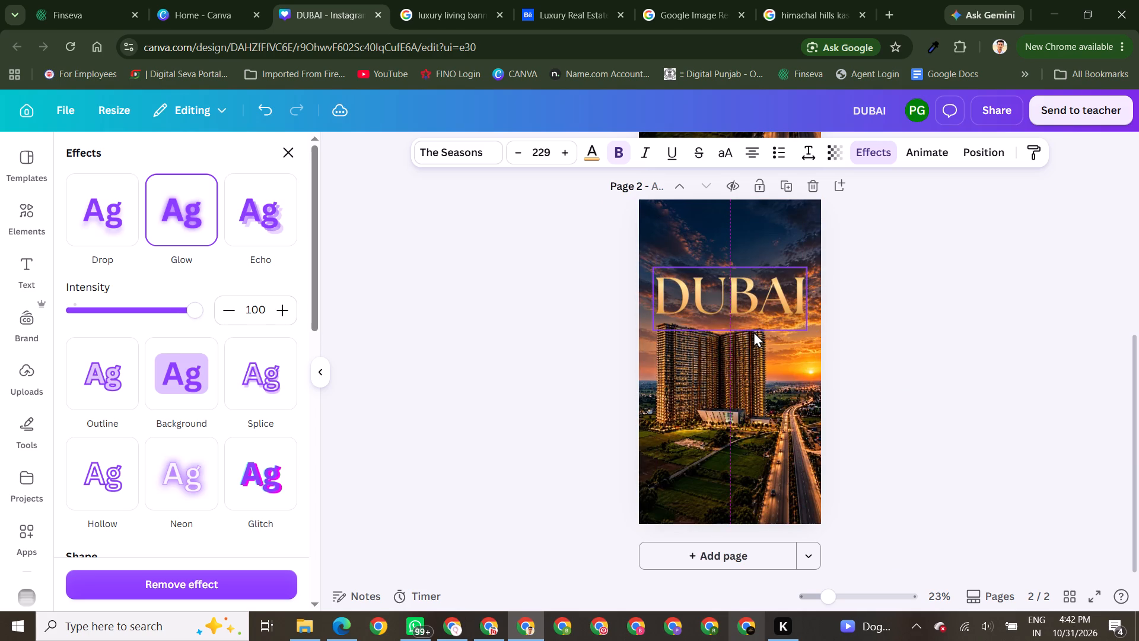
drag(753, 331, 753, 326)
click(545, 333)
click(545, 333)
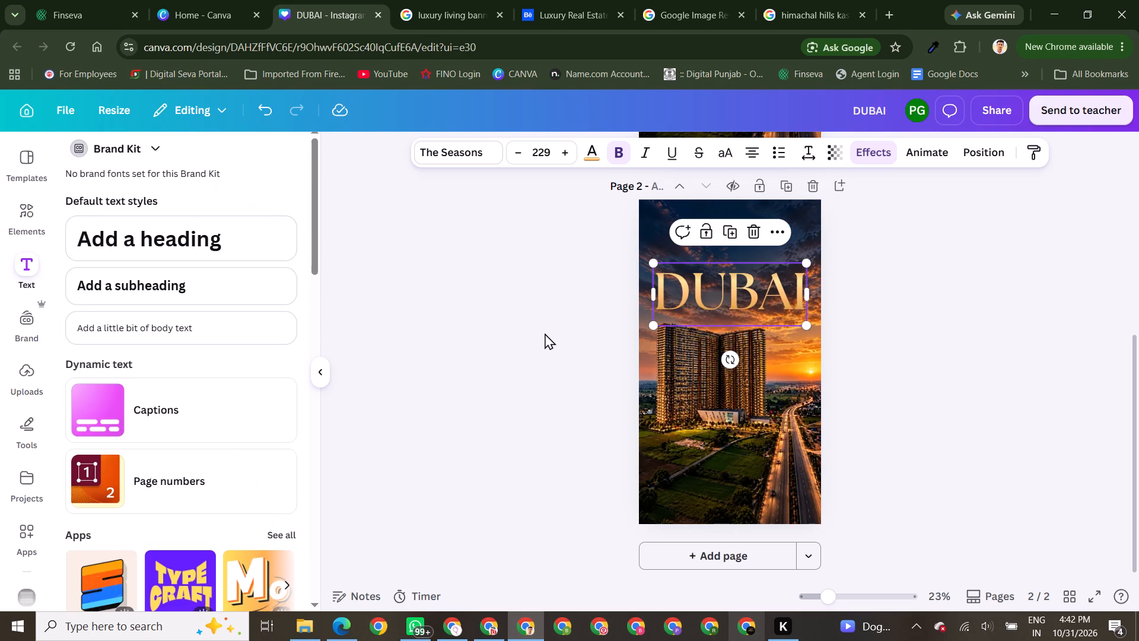
Add a subheading reading THIS IS NOT and centre it just above the DUBAI heading.
click(198, 284)
text(THIS IS NOT)
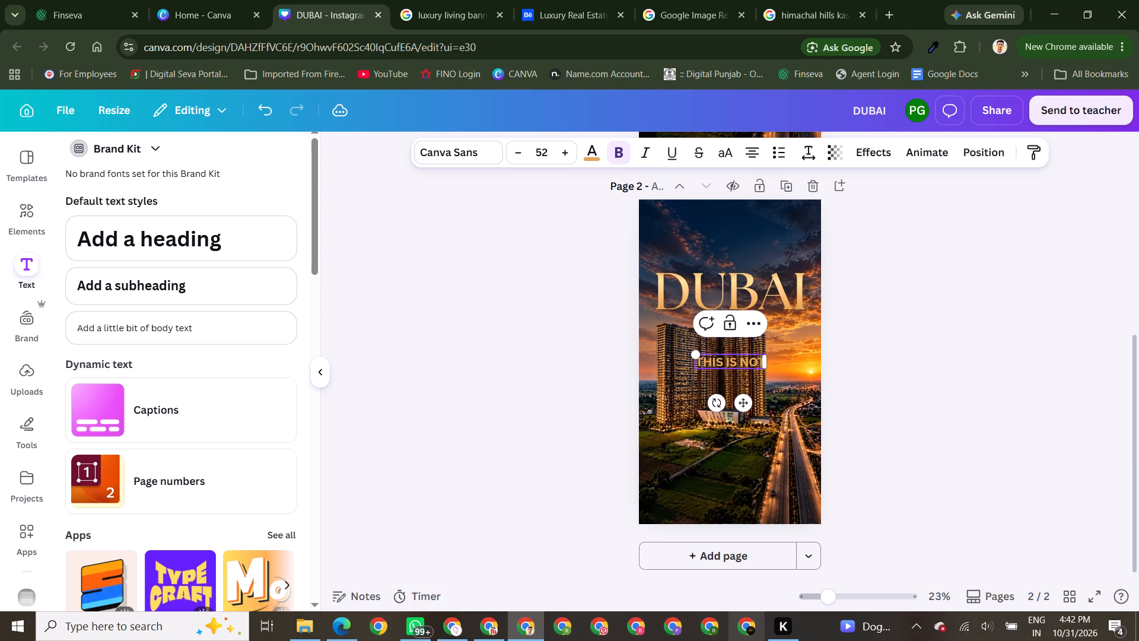
drag(742, 400, 739, 296)
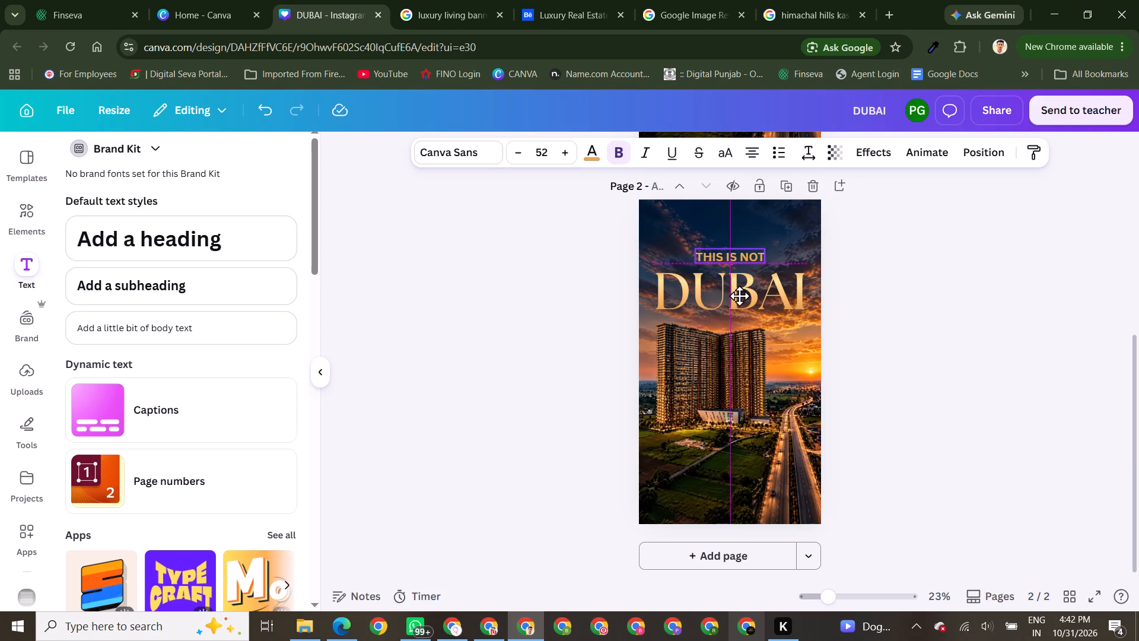
drag(739, 296, 742, 296)
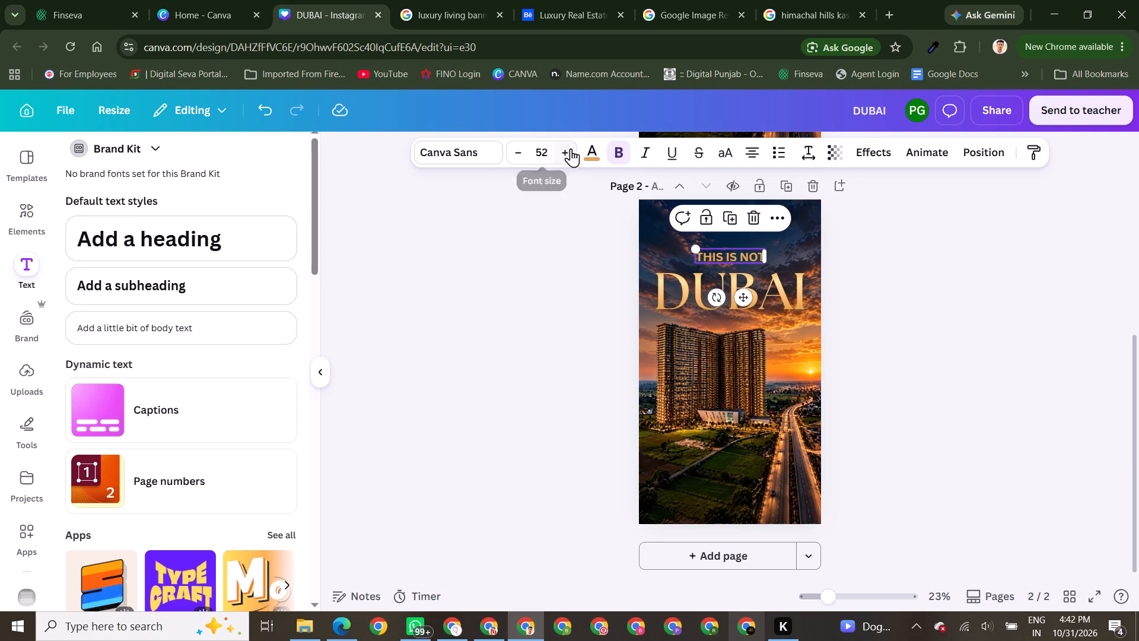
Format the THIS IS NOT subheading in white (#ffffff) with The Seasons font.
click(588, 151)
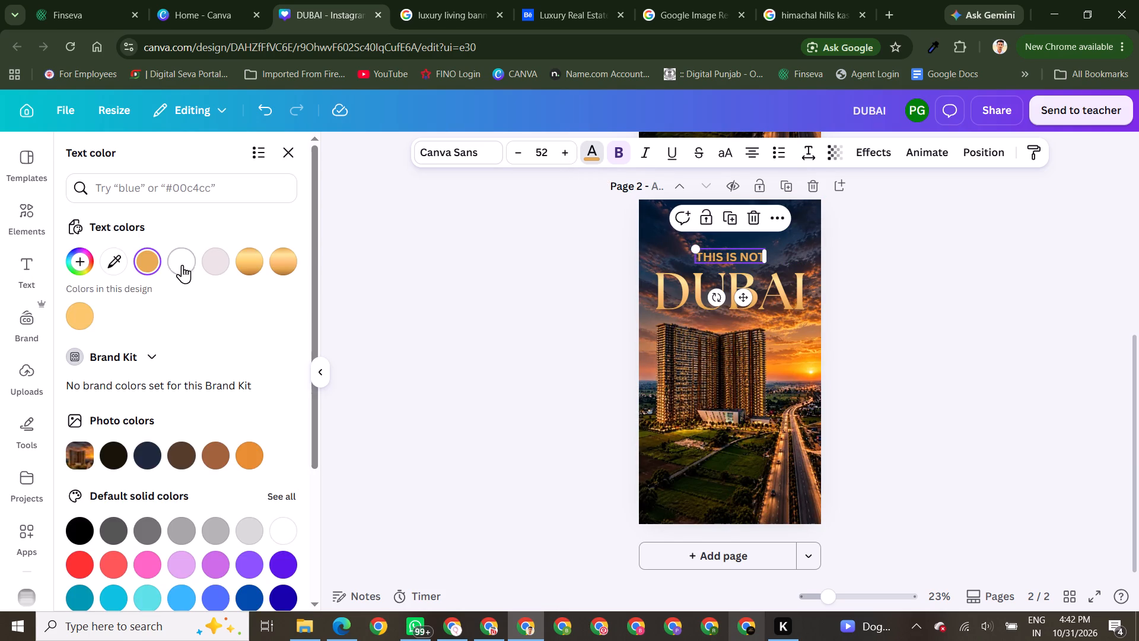
click(207, 264)
click(176, 262)
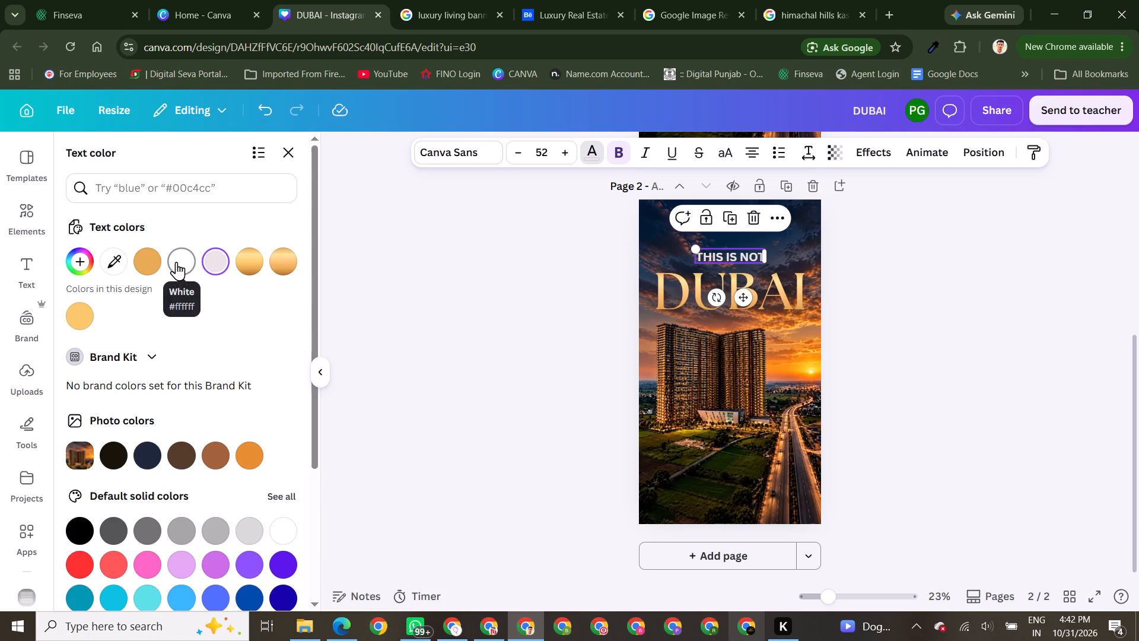
click(472, 152)
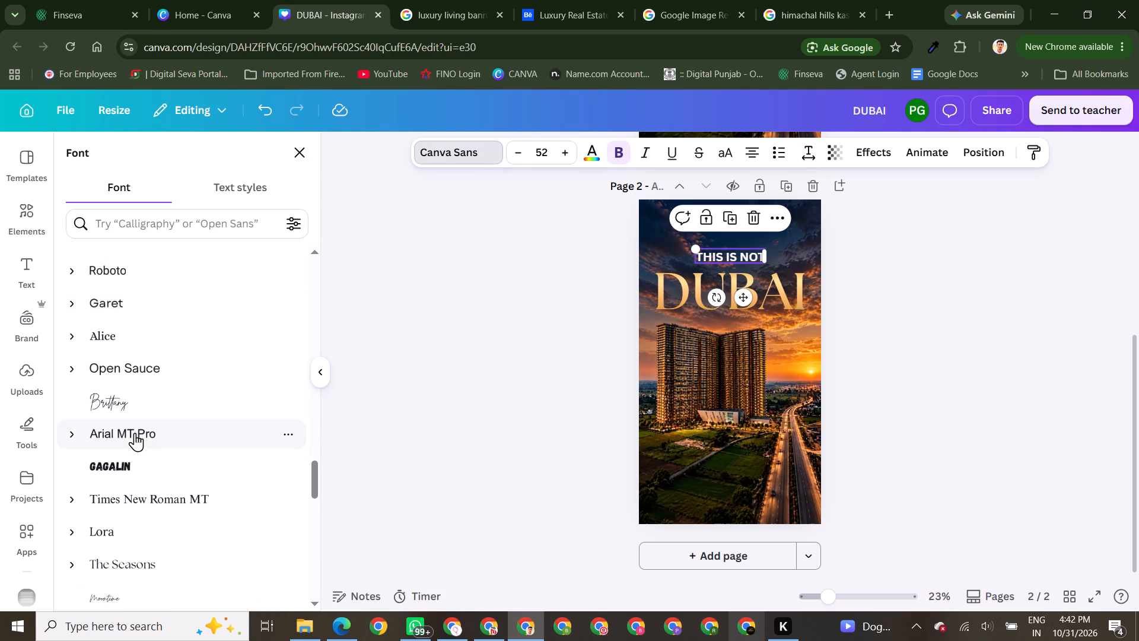
click(129, 566)
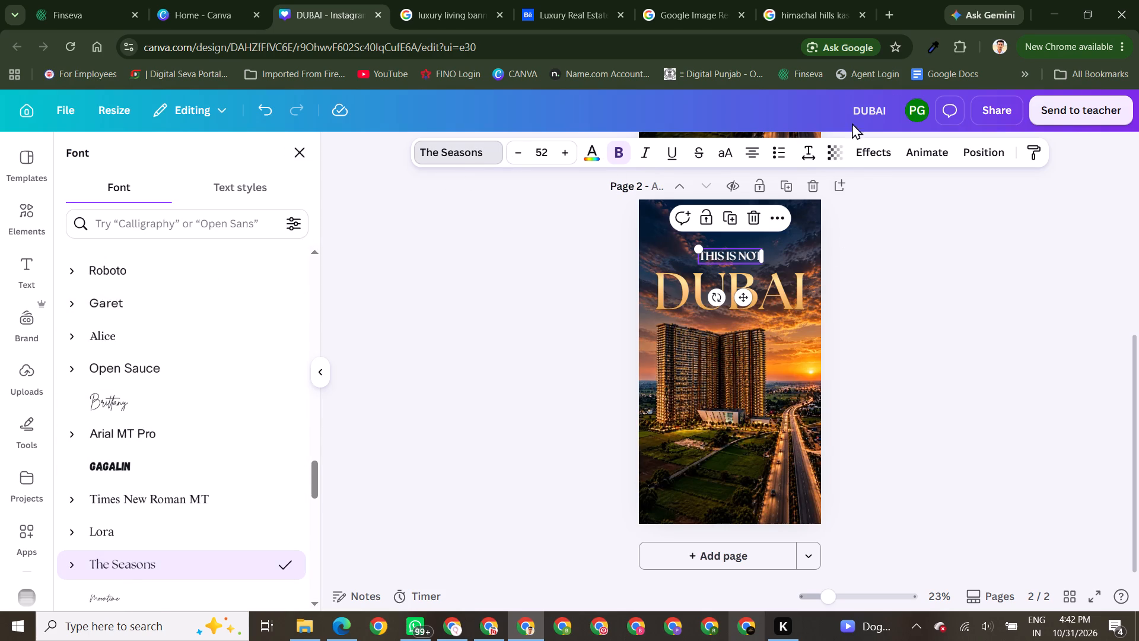
Make the THIS IS NOT subheading slightly transparent.
click(833, 154)
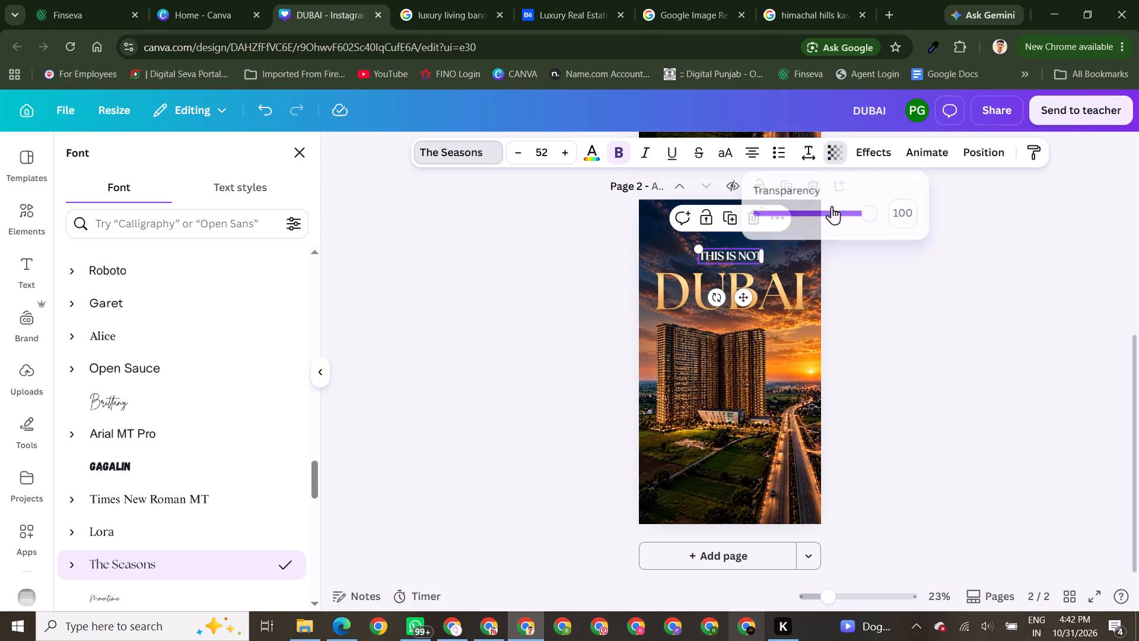
drag(868, 215, 854, 215)
Enlarge the THIS IS NOT subheading to about size 76 and centre it above the DUBAI heading.
drag(763, 265, 791, 275)
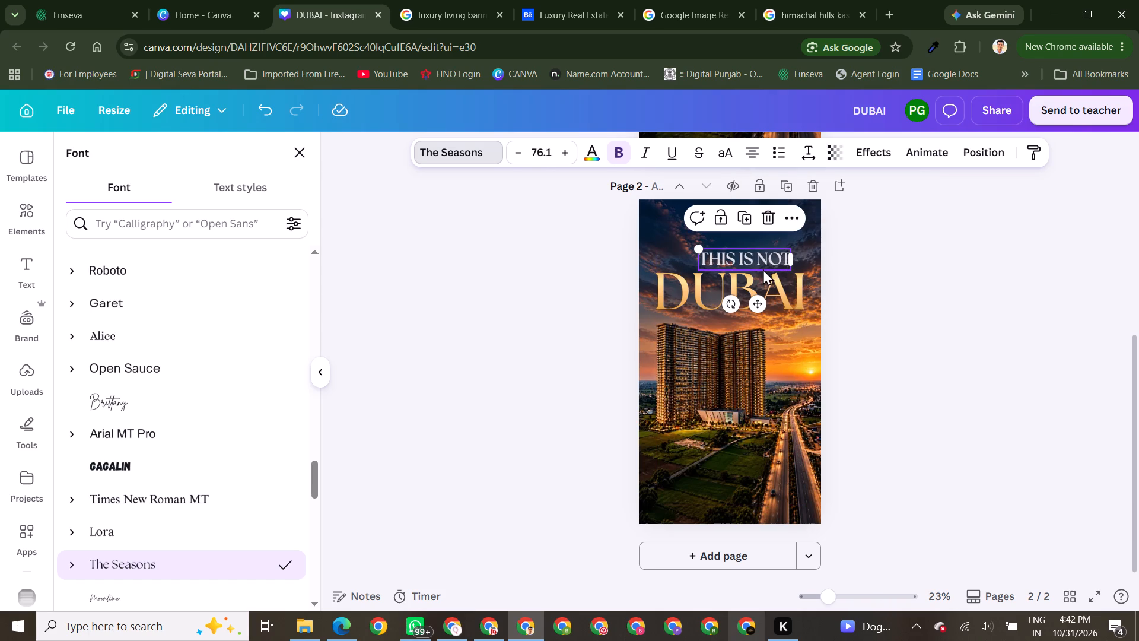
drag(763, 262, 737, 258)
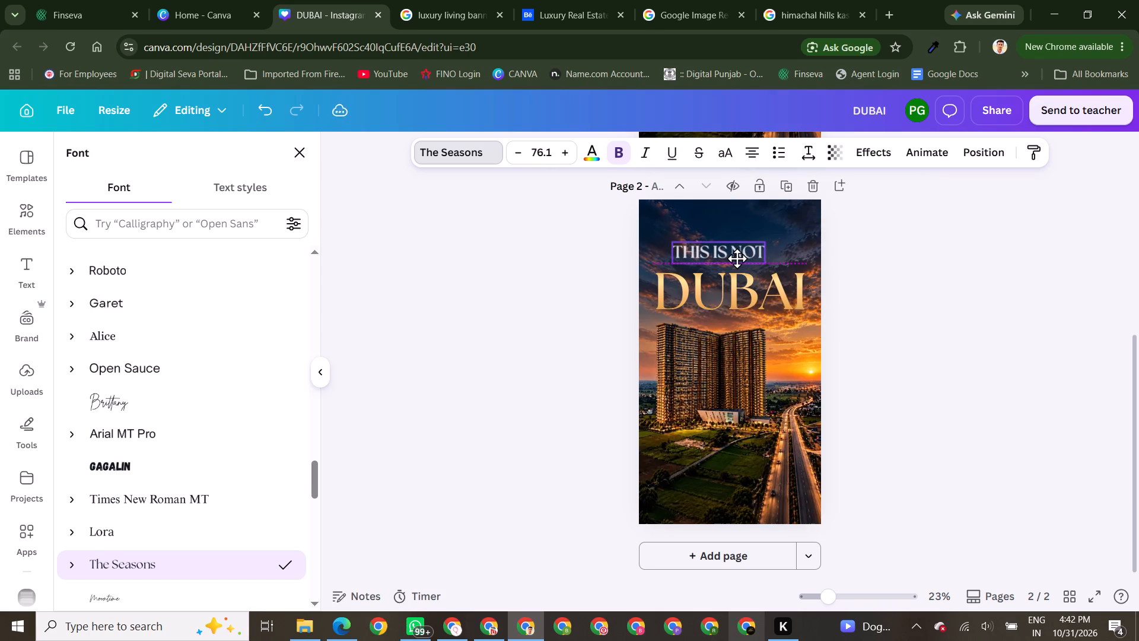
drag(737, 258, 745, 258)
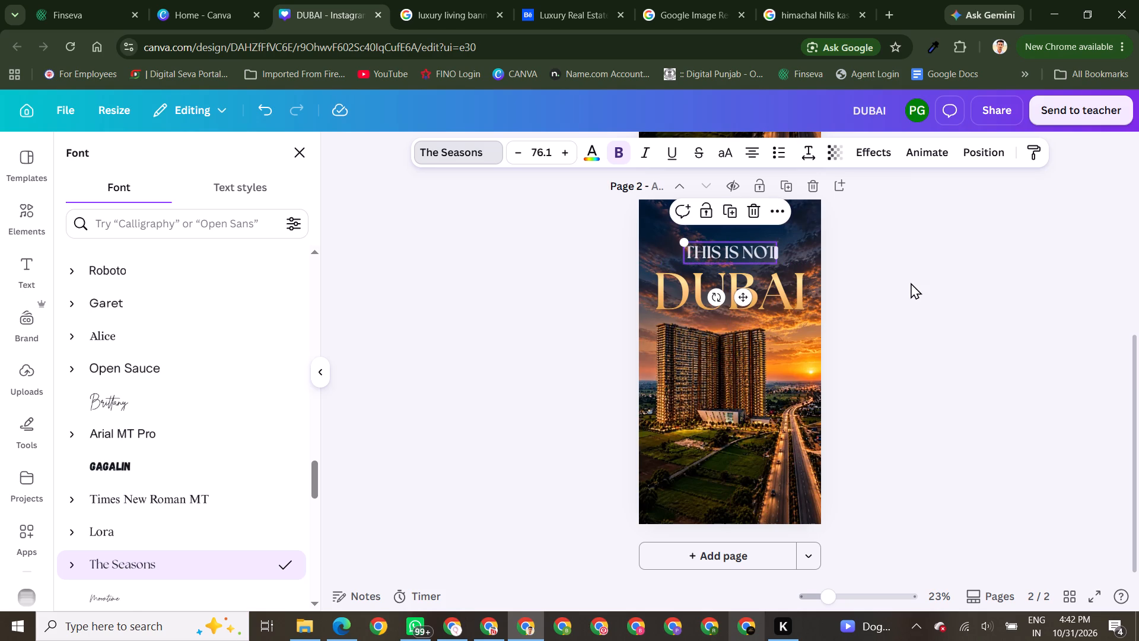
triple_click(911, 283)
Nudge the THIS IS NOT subheading down in small increments until it sits close above the DUBAI heading.
click(755, 259)
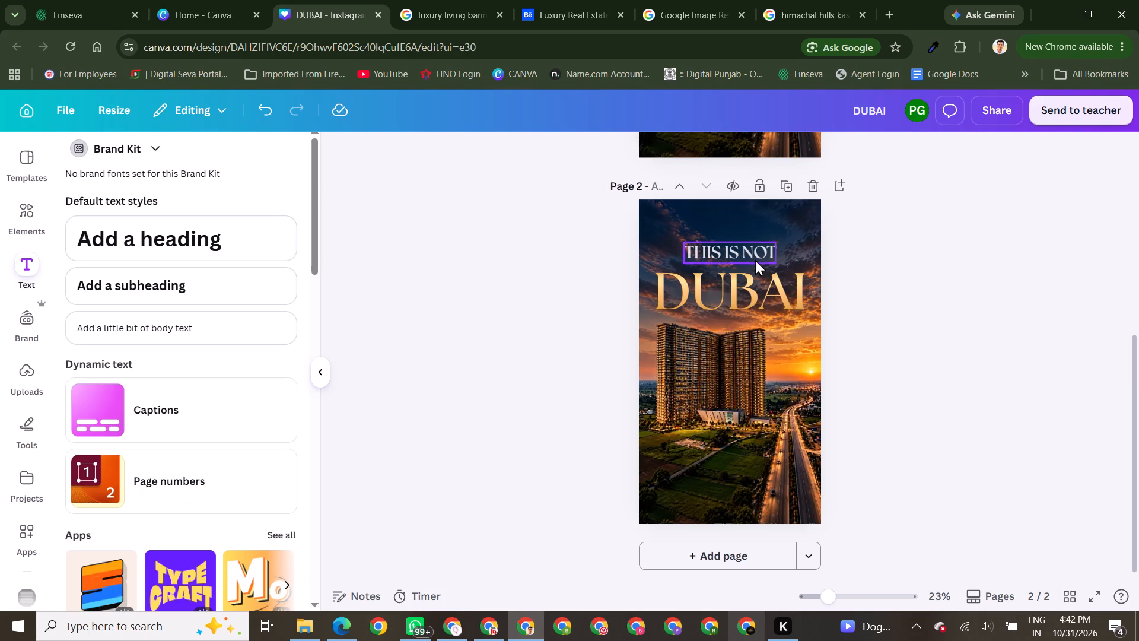
key(Down)
key(Down)
key(Down)
key(Down)
key(Down)
key(Down)
key(Down)
key(Down)
key(Down)
key(Down)
key(Down)
key(Down)
key(Down)
key(Down)
key(Down)
key(Down)
key(Down)
key(Down)
key(Down)
key(Down)
key(Down)
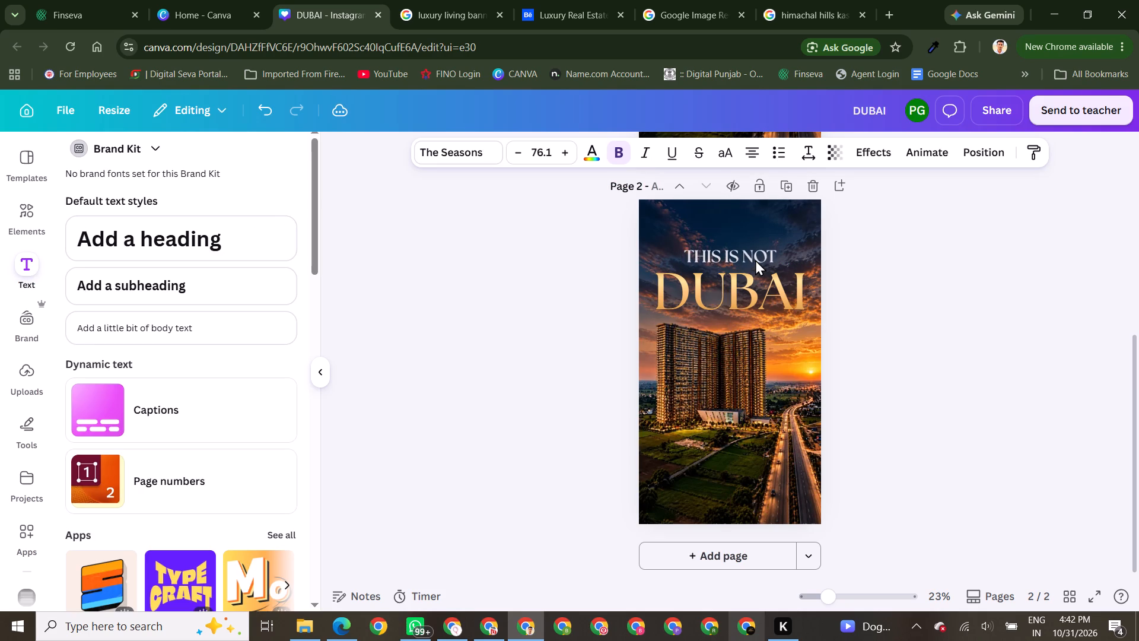
key(Down)
key(Down)
key(Down)
key(Down)
key(Down)
key(Down)
key(Down)
key(Down)
key(Down)
key(Down)
key(Down)
key(Down)
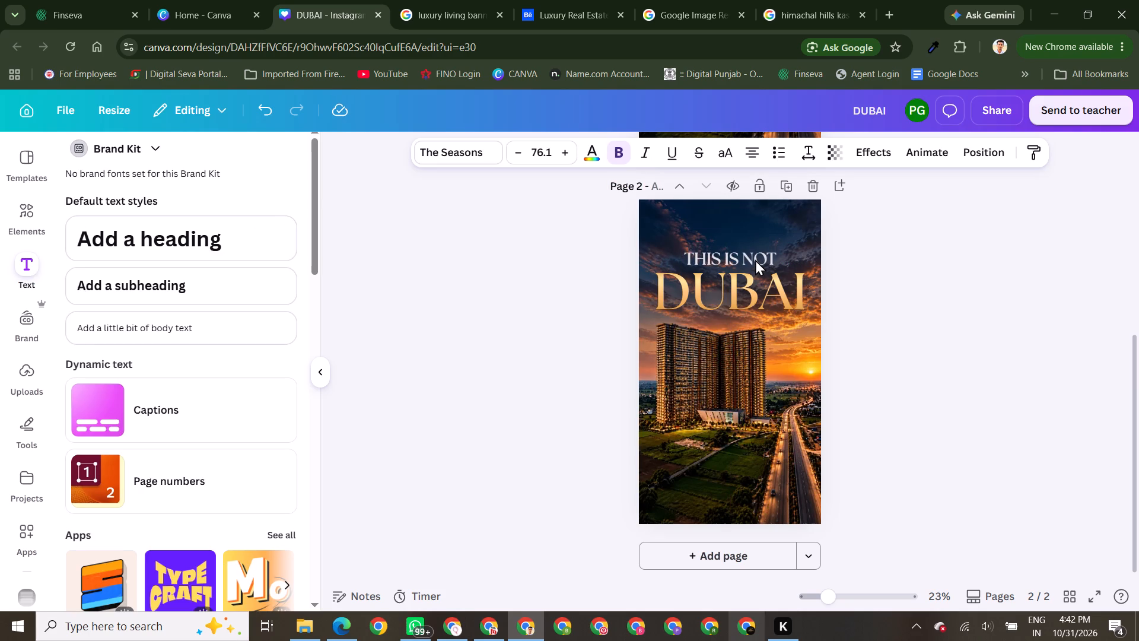
triple_click(941, 332)
click(941, 332)
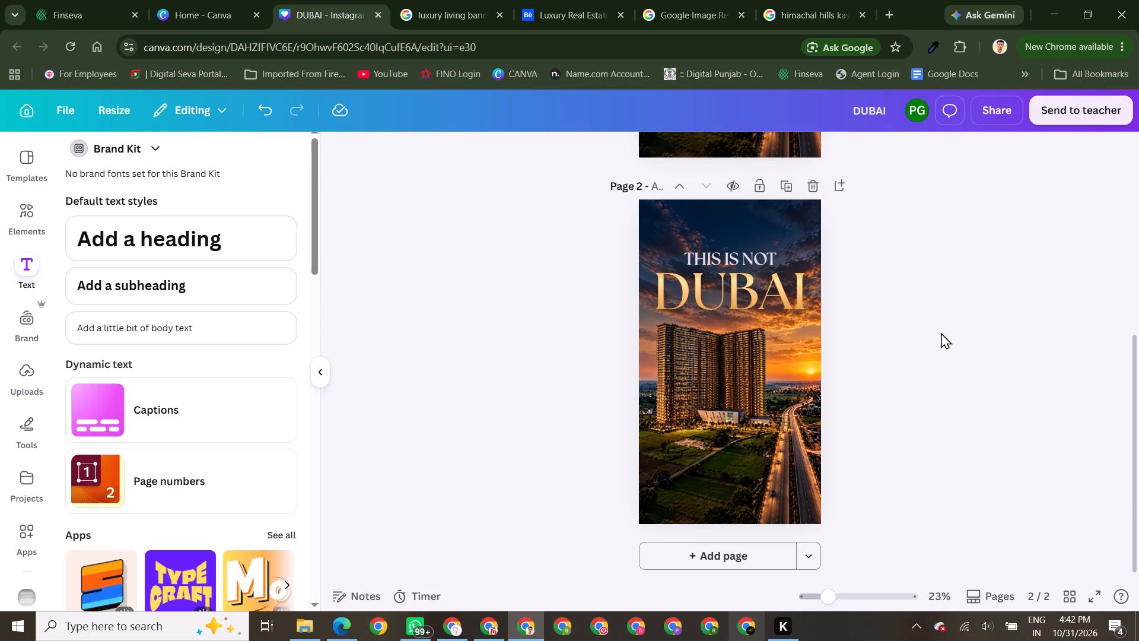
Select the THIS IS NOT subheading and DUBAI heading together and shift both slightly higher in the sky.
click(724, 258)
shift+click(736, 283)
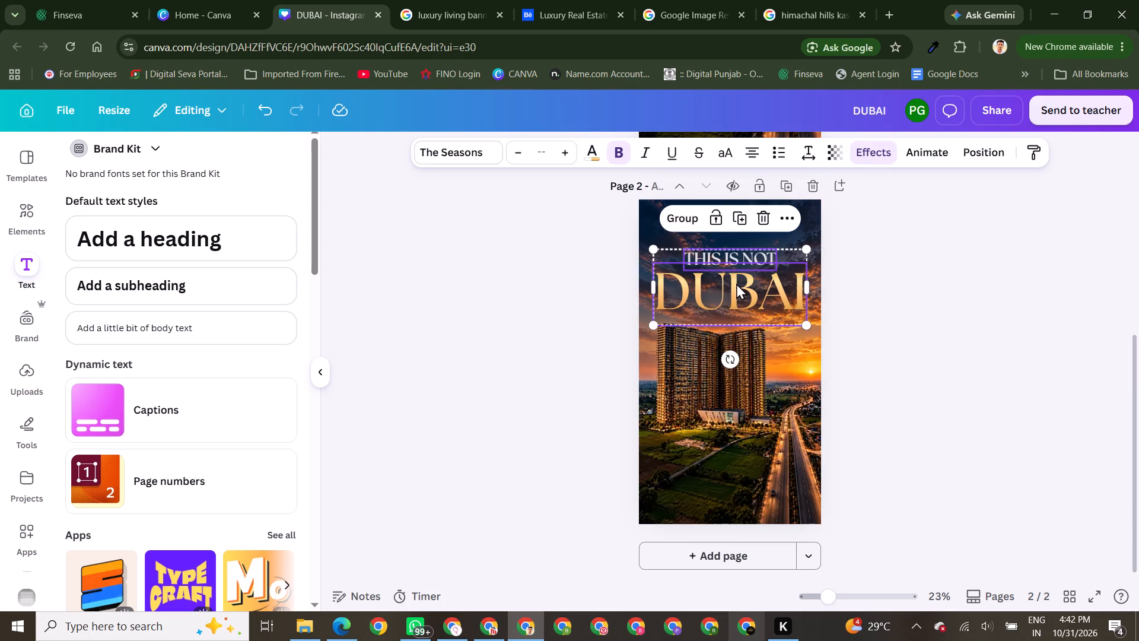
key(shift+Up)
key(shift+Up)
key(shift+Up)
key(shift+Up)
key(shift+Up)
key(shift+Up)
key(shift+Up)
key(shift+Up)
key(shift+Up)
key(shift+Up)
key(shift+Up)
key(shift+Up)
key(shift+Up)
key(shift+Up)
key(shift+Up)
key(shift+Up)
key(shift+Up)
key(shift+Up)
key(shift+Up)
key(shift+Up)
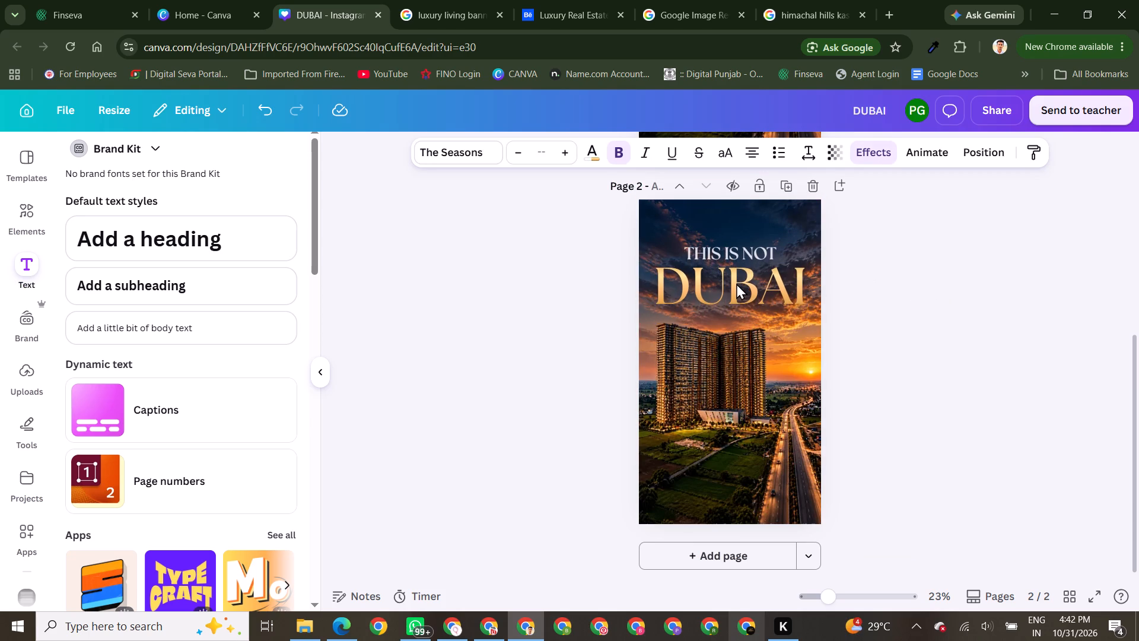
double_click(422, 358)
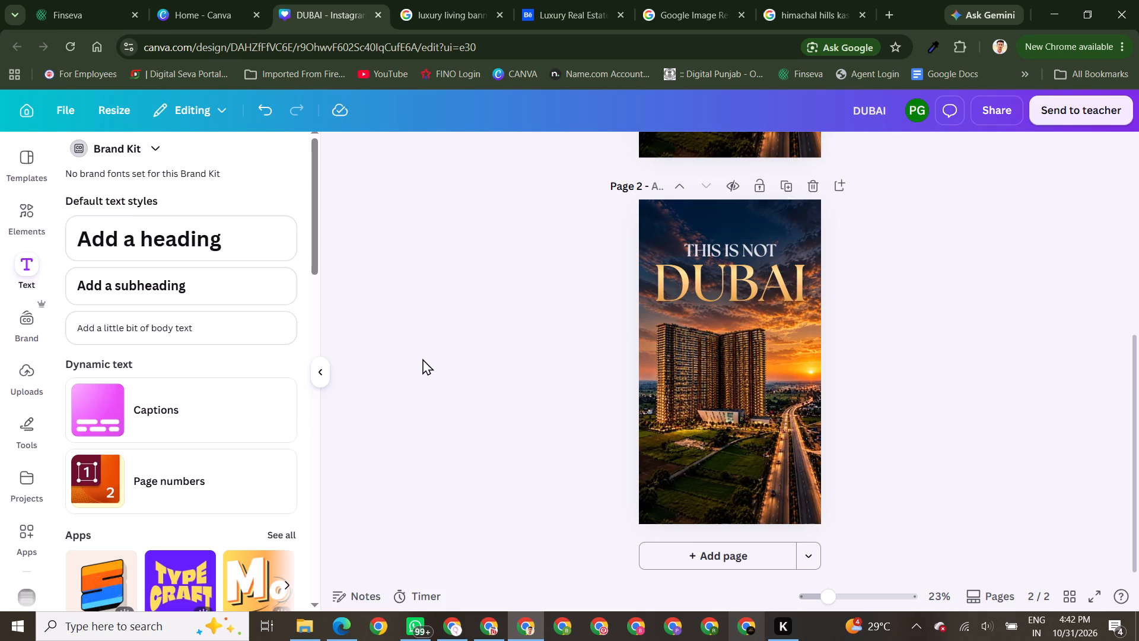
Add a body text line reading "This is New Chandigarh" to the second page.
click(179, 325)
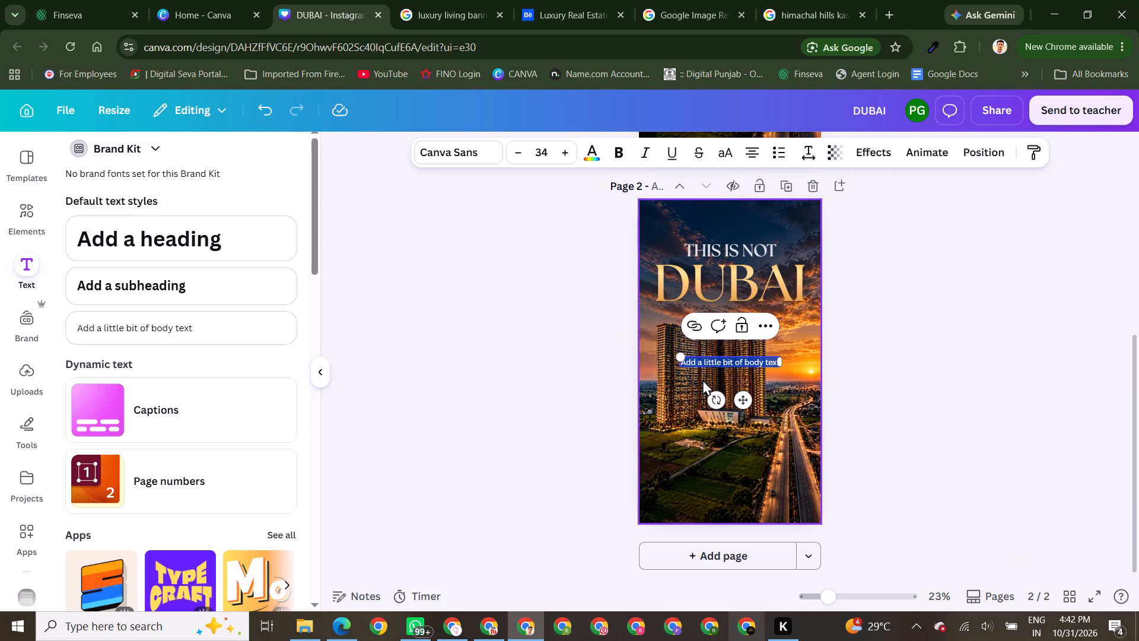
key(t)
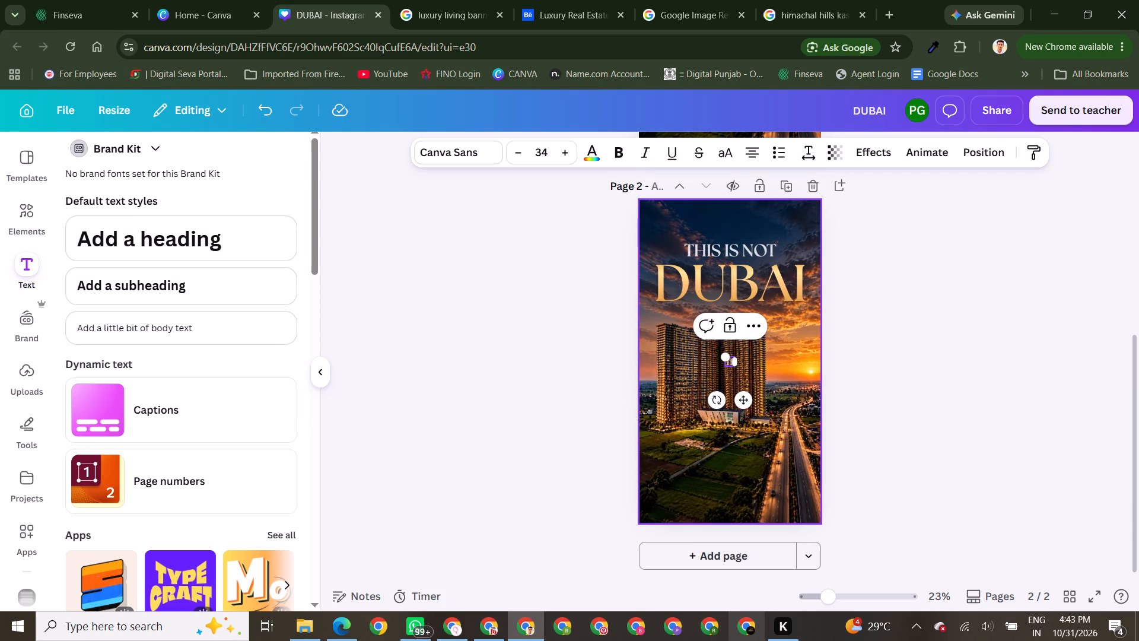
text(is is)
key(space)
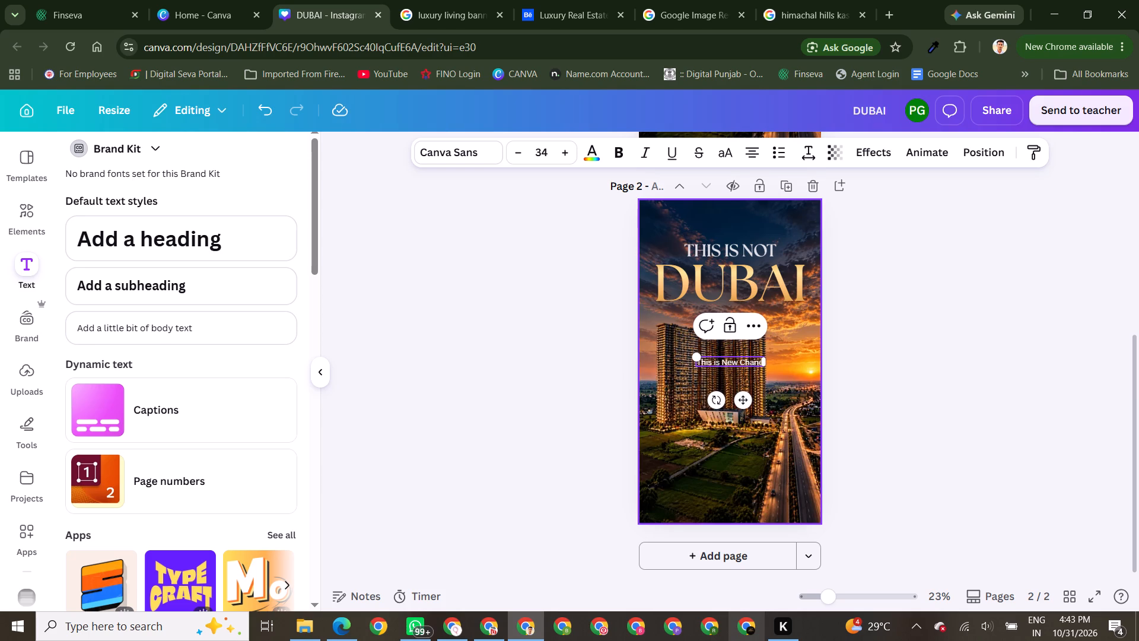
text(igarh)
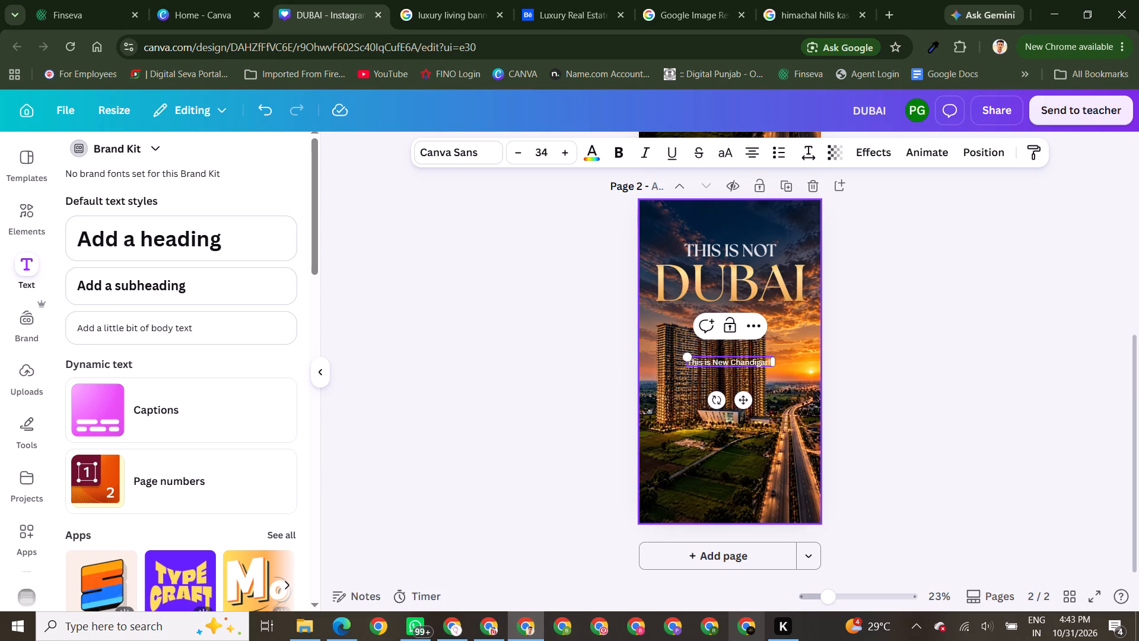
Change the "This is New Chandigarh" tagline's font, trying Moontime before applying Have Heart One.
click(443, 151)
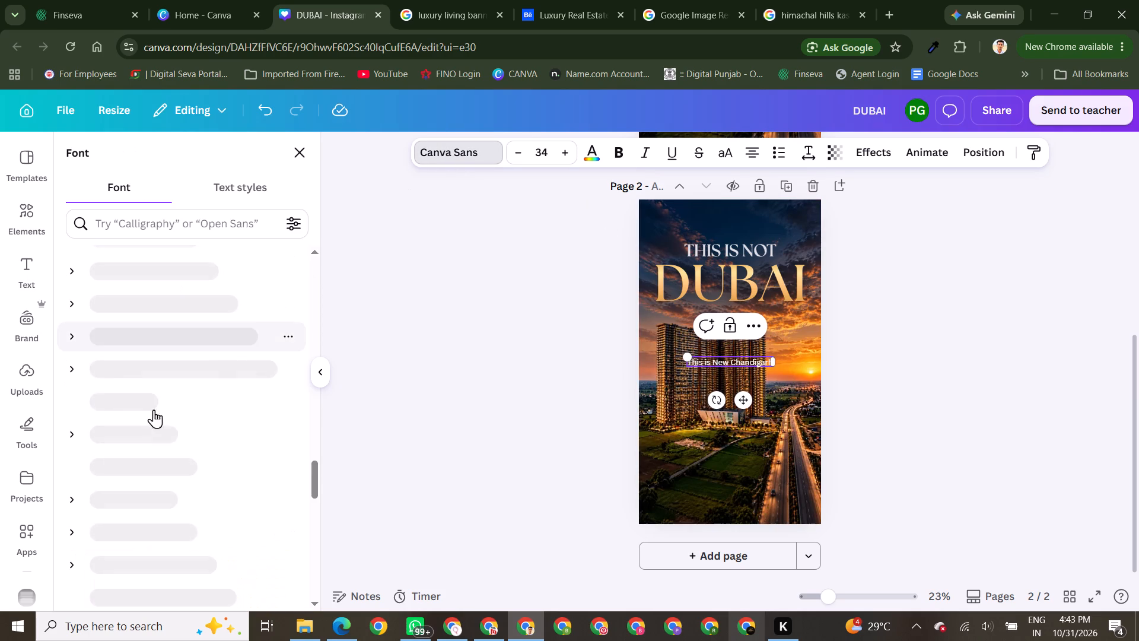
scroll(117, 399, down, 2)
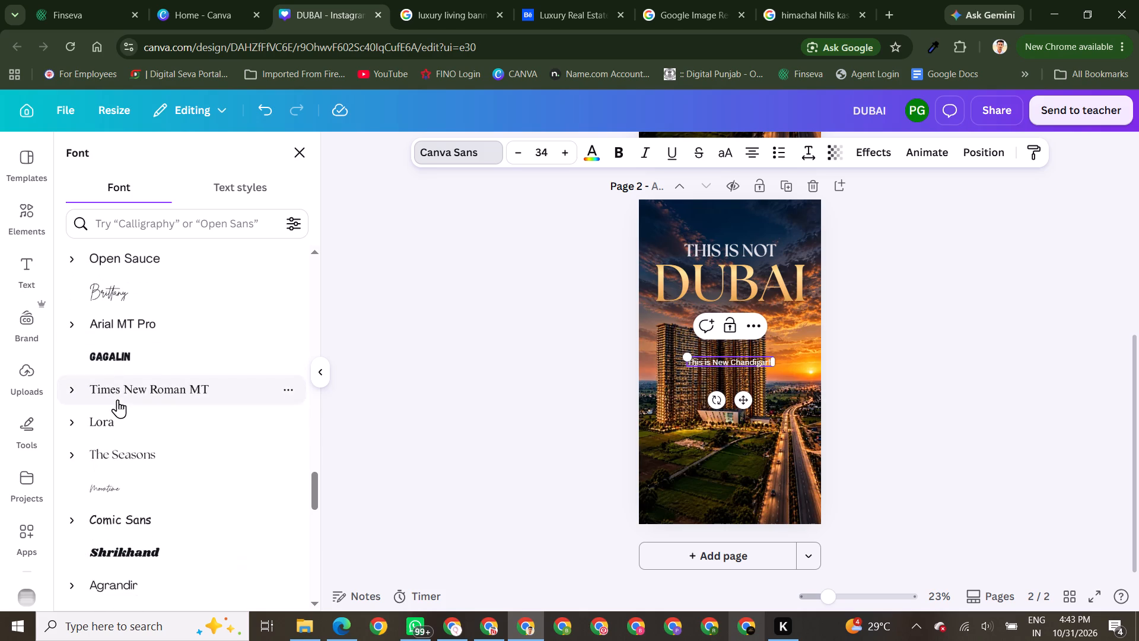
click(122, 489)
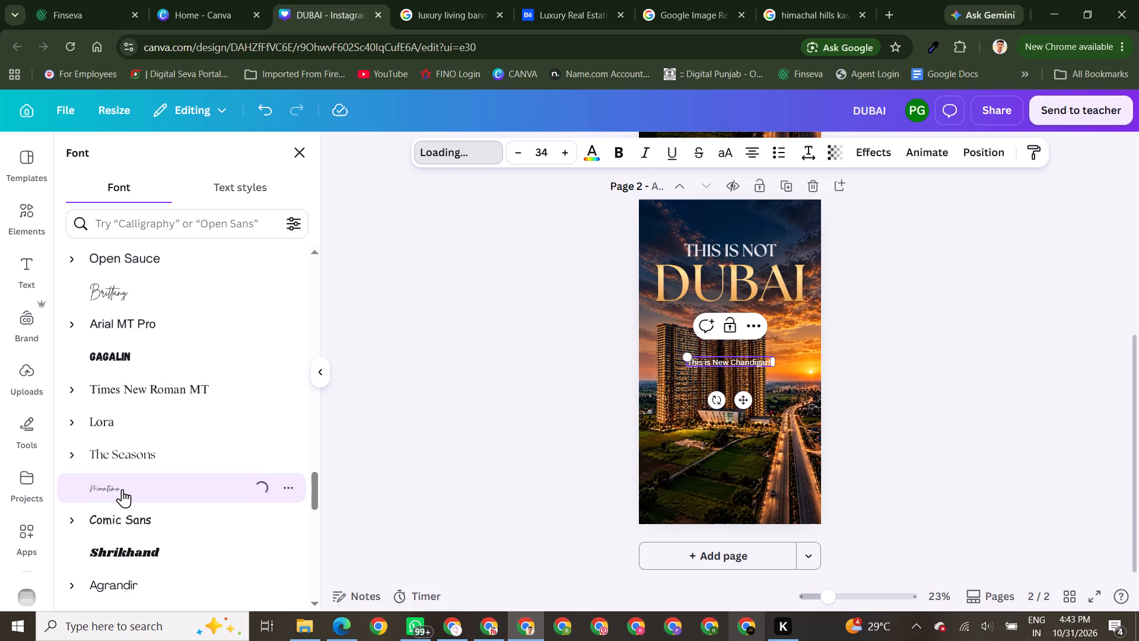
scroll(122, 489, down, 5)
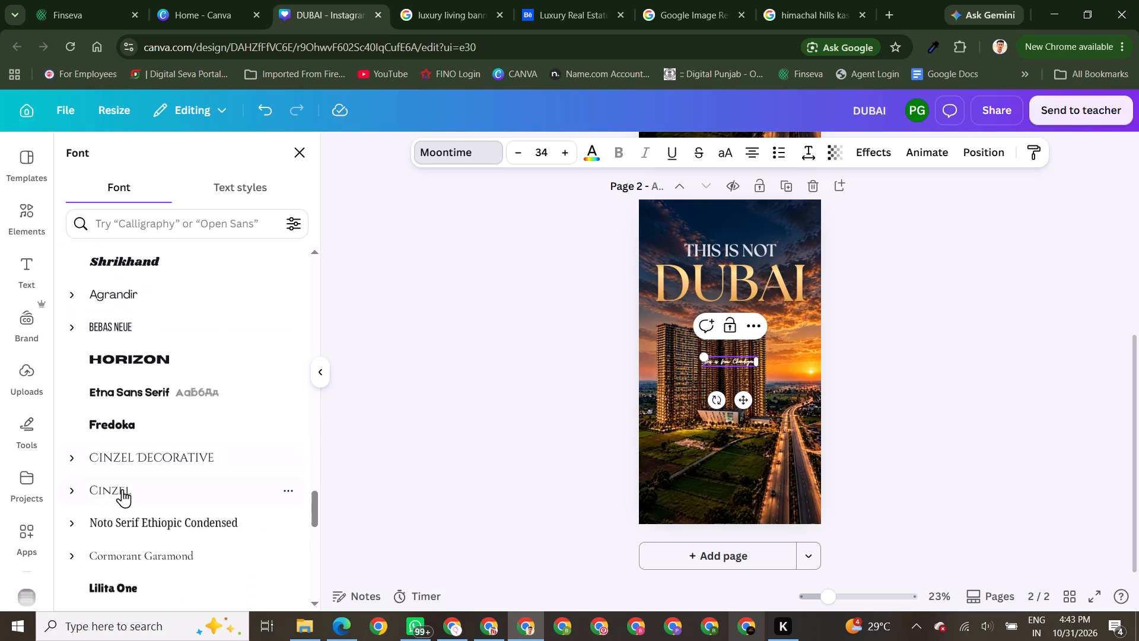
scroll(122, 489, up, 12)
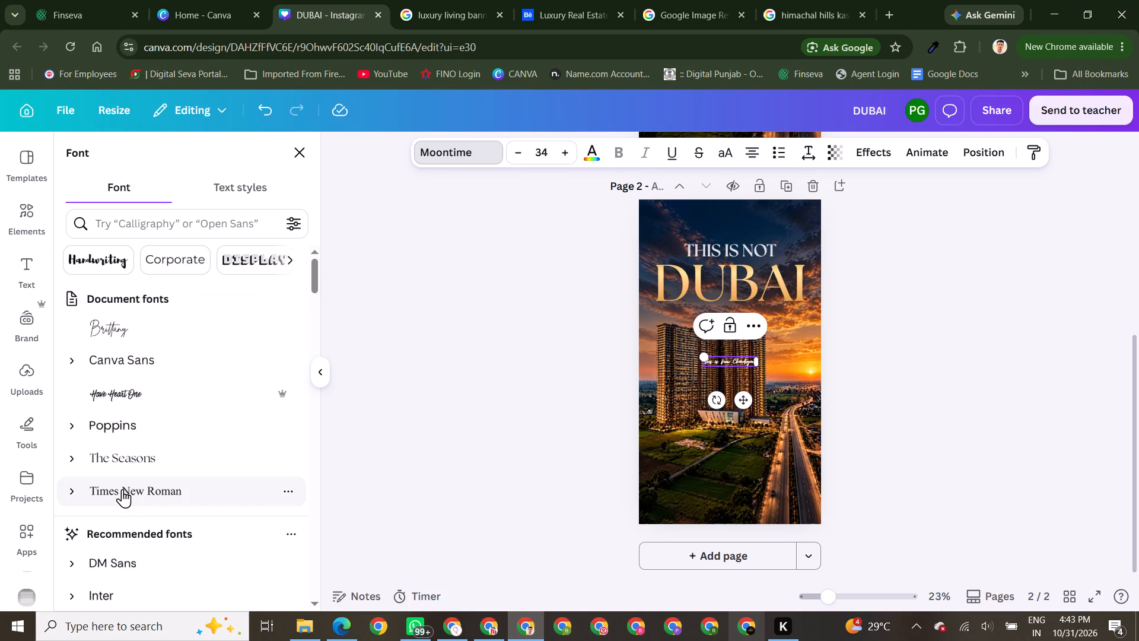
click(123, 392)
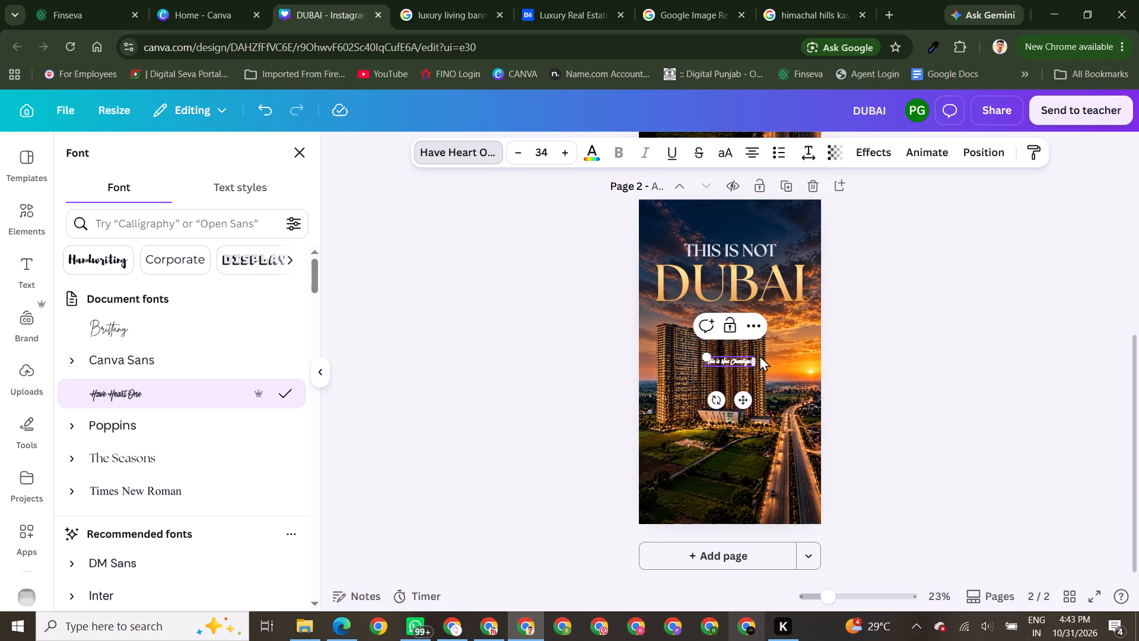
Enlarge the New Chandigarh tagline to about size 72.7 and centre it directly beneath the DUBAI heading.
drag(755, 369, 809, 387)
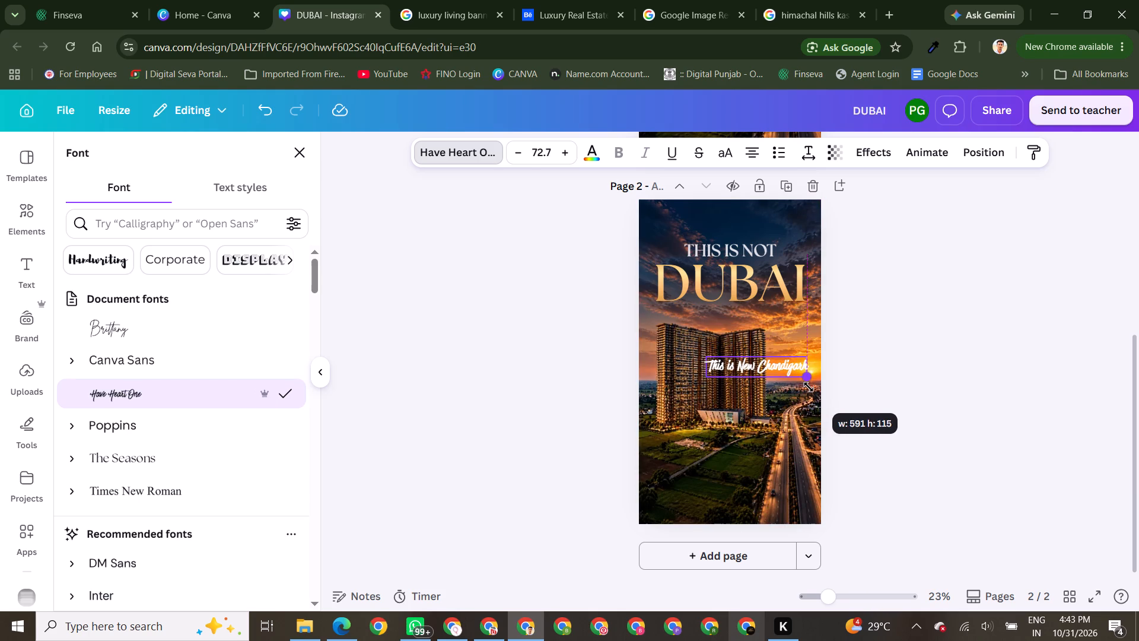
drag(809, 387, 806, 387)
drag(769, 410, 753, 356)
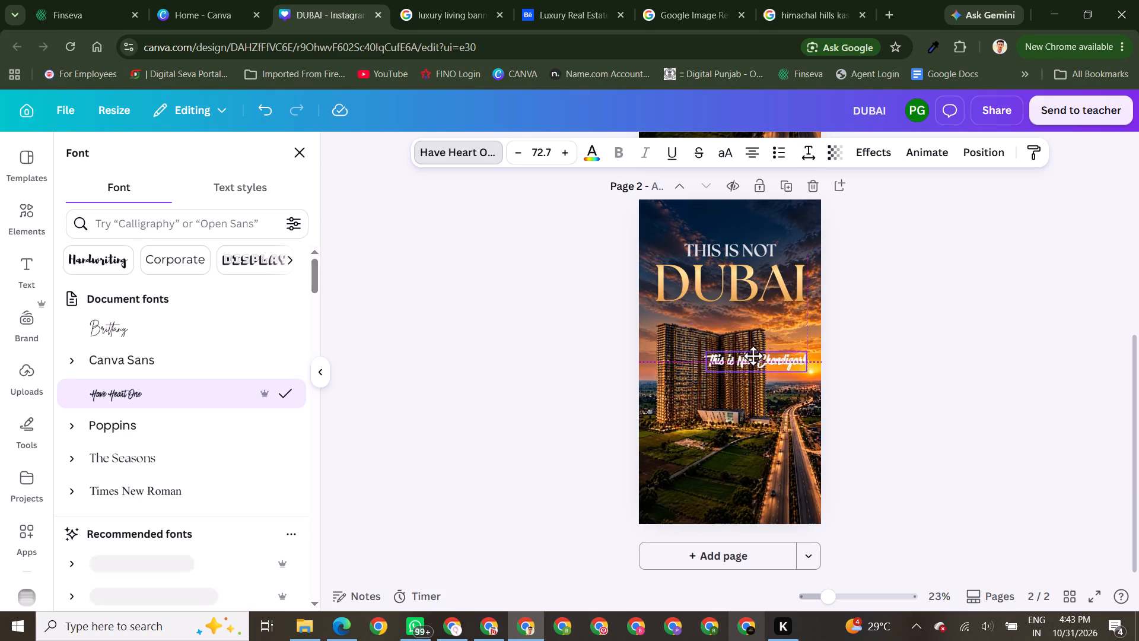
drag(753, 356, 742, 358)
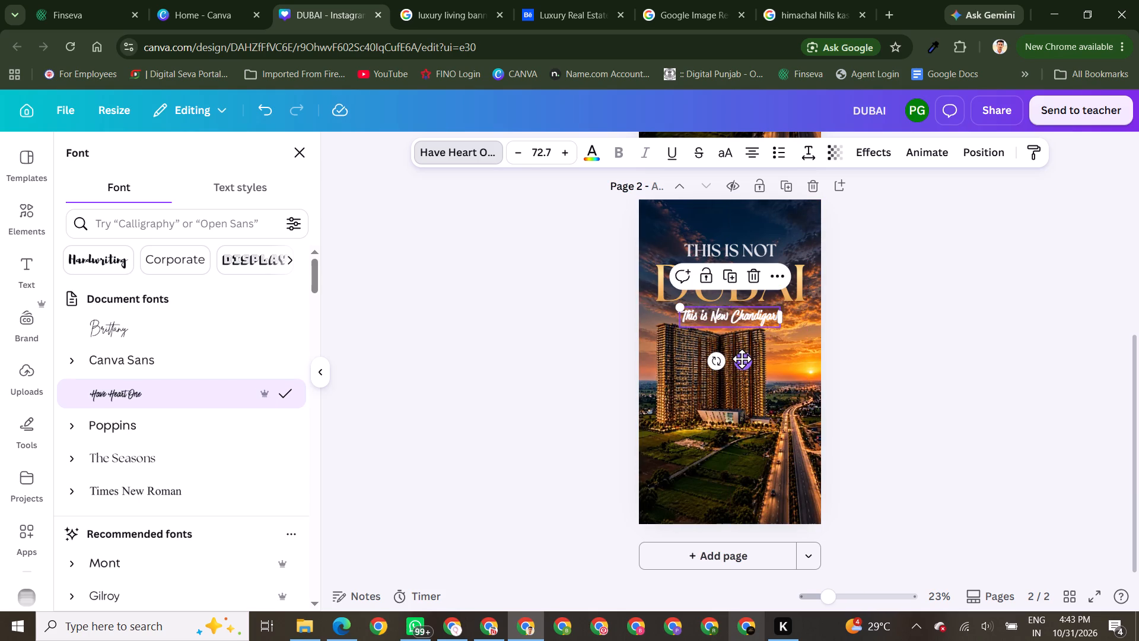
triple_click(971, 379)
click(971, 379)
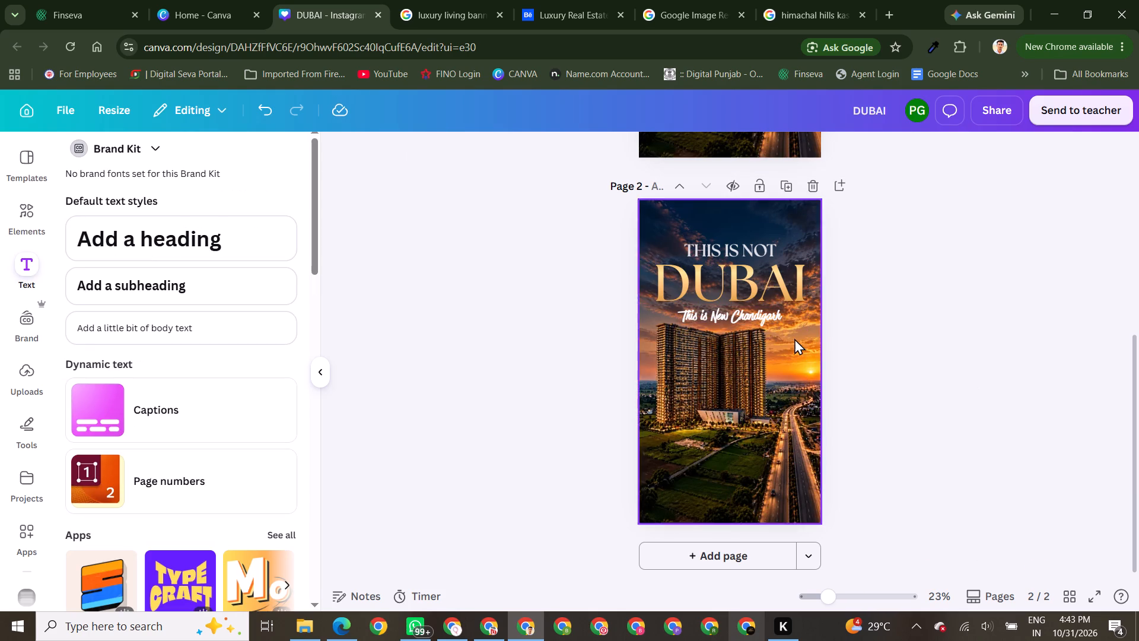
Reduce the New Chandigarh tagline to about size 59.9 and re-centre it under the DUBAI heading.
click(752, 314)
drag(781, 328, 763, 322)
drag(731, 316, 740, 318)
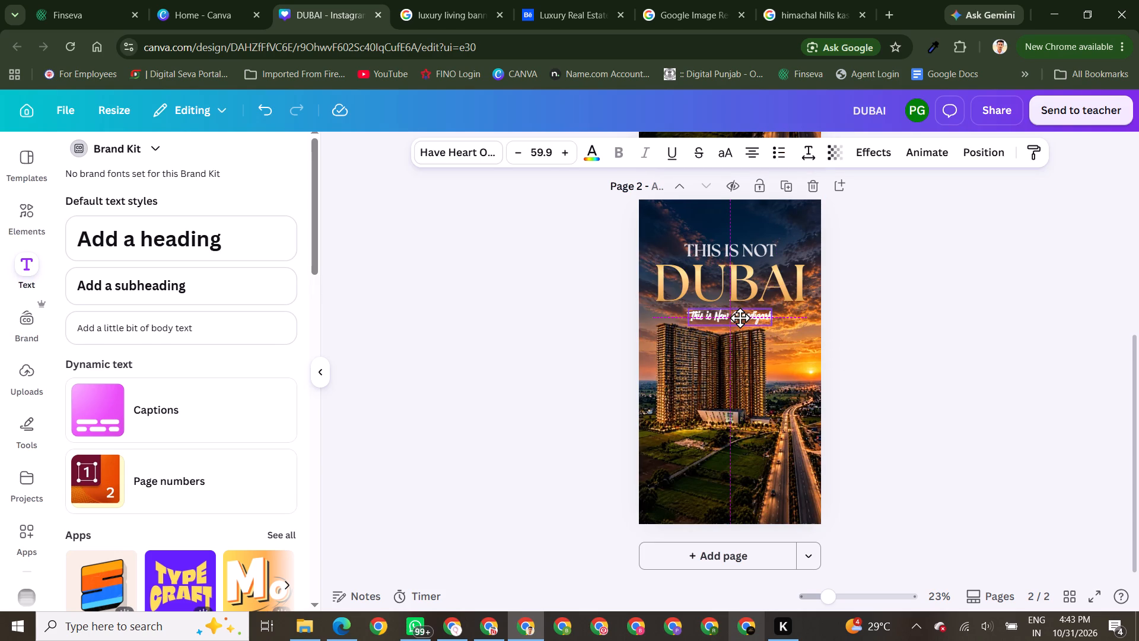
drag(740, 318, 740, 319)
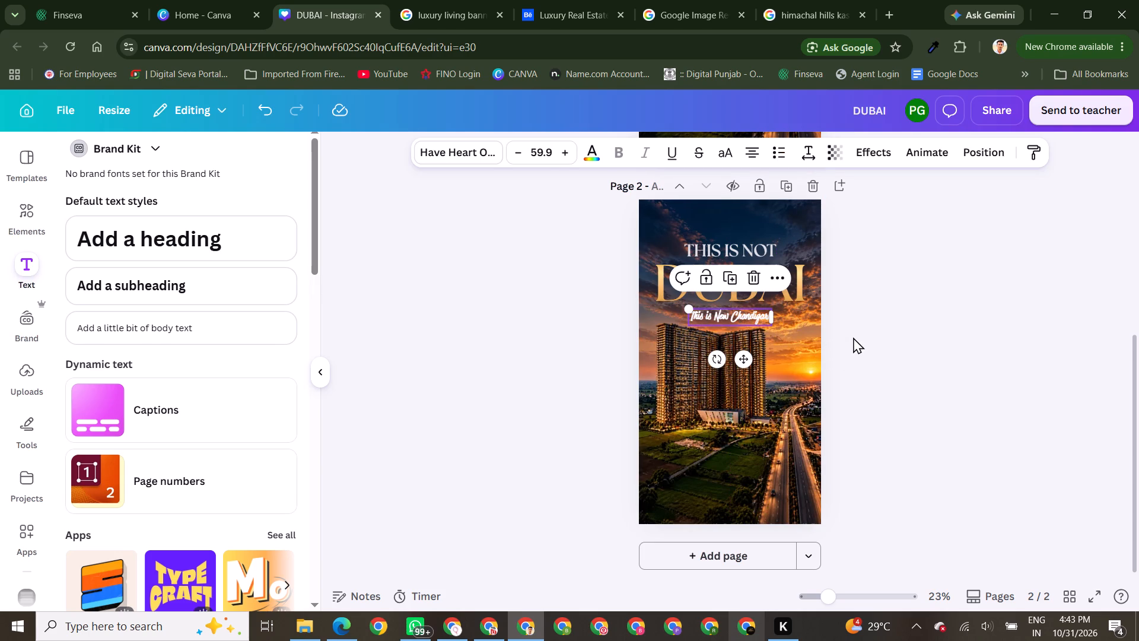
triple_click(853, 337)
double_click(853, 337)
Set the New Chandigarh tagline's transparency to 85.
click(736, 313)
click(844, 148)
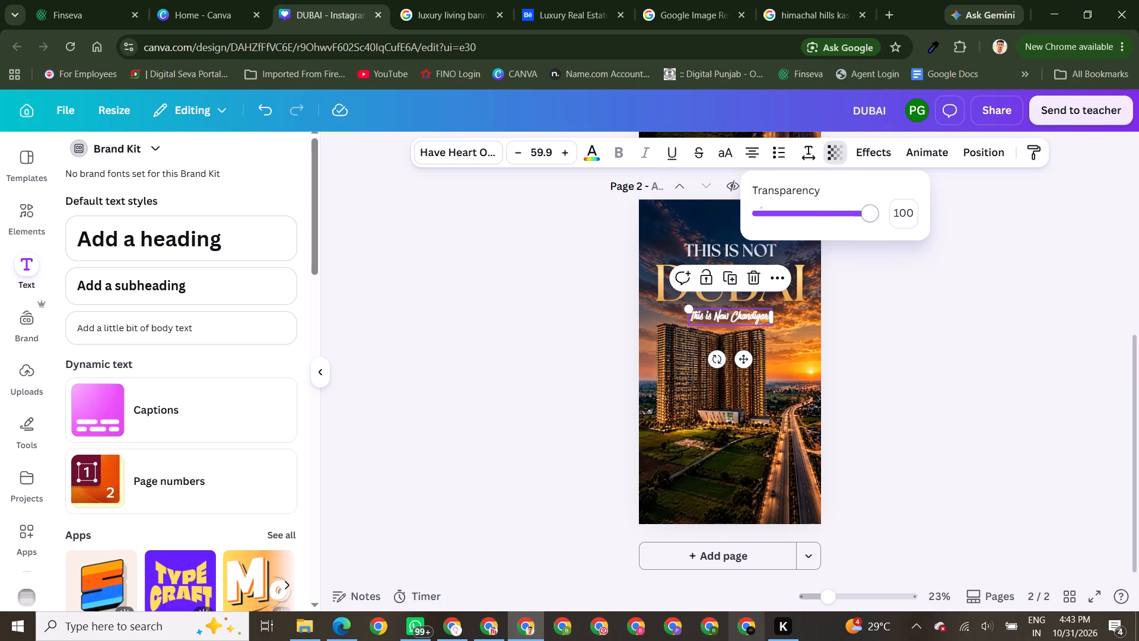
drag(868, 213, 854, 214)
triple_click(878, 340)
triple_click(878, 340)
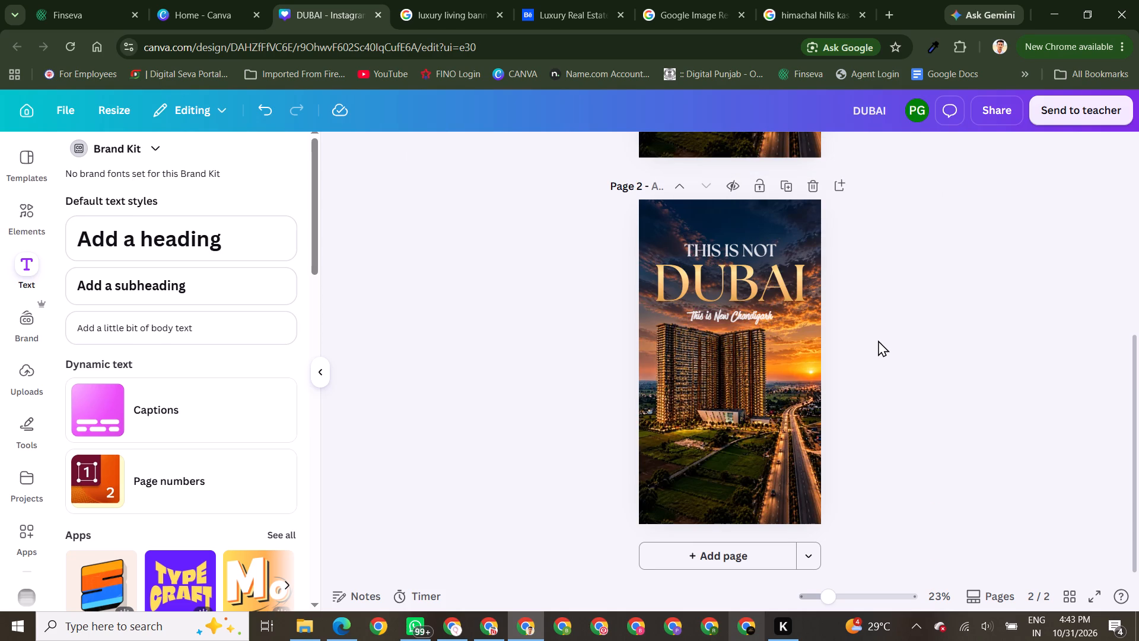
Add the line graphic with a small heart in its middle to the second page and recolour both its colours white (#ffffff).
click(28, 196)
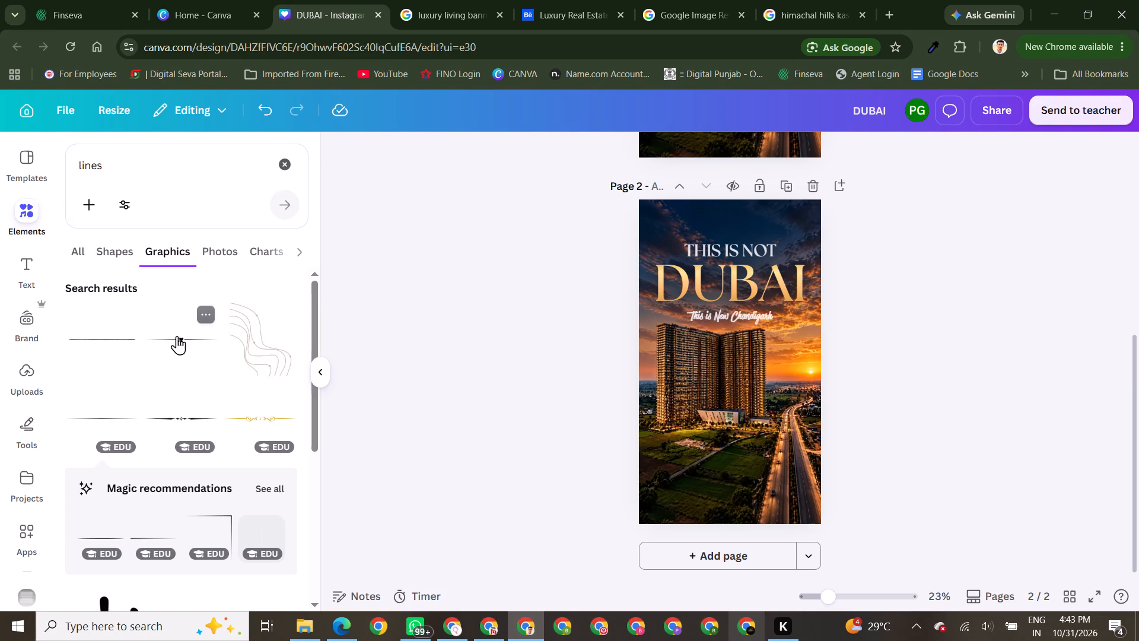
click(177, 336)
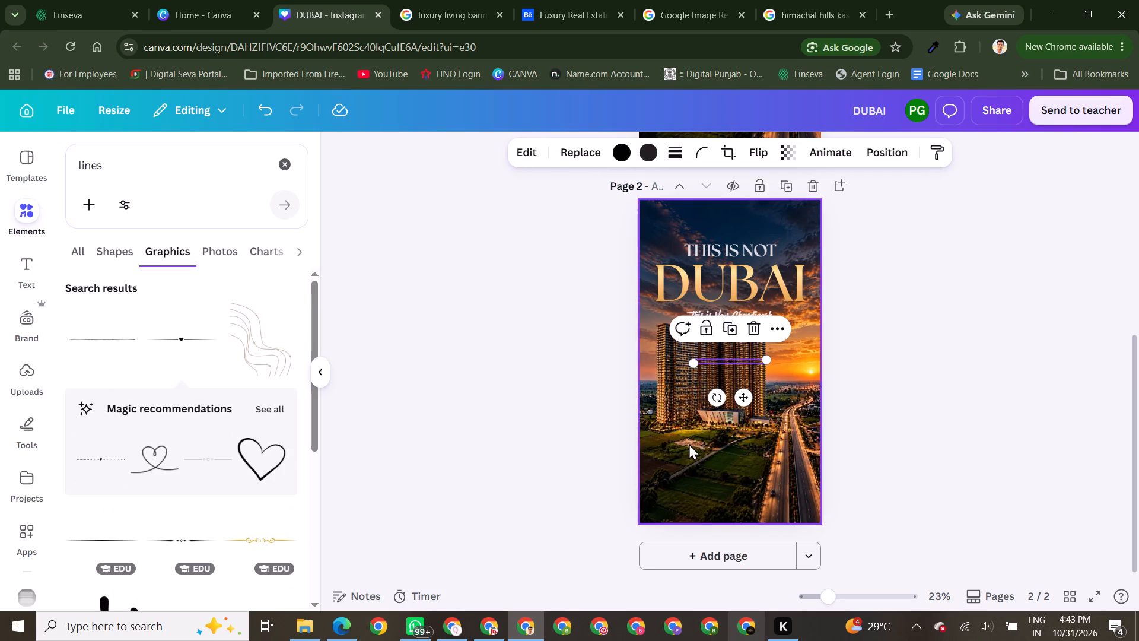
click(606, 154)
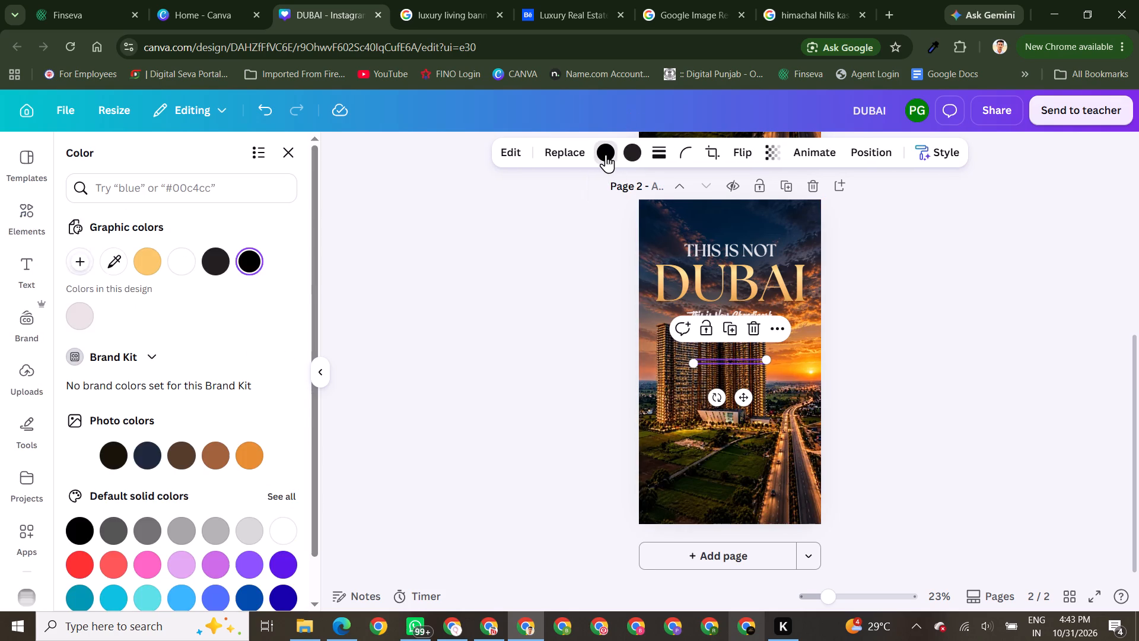
click(183, 262)
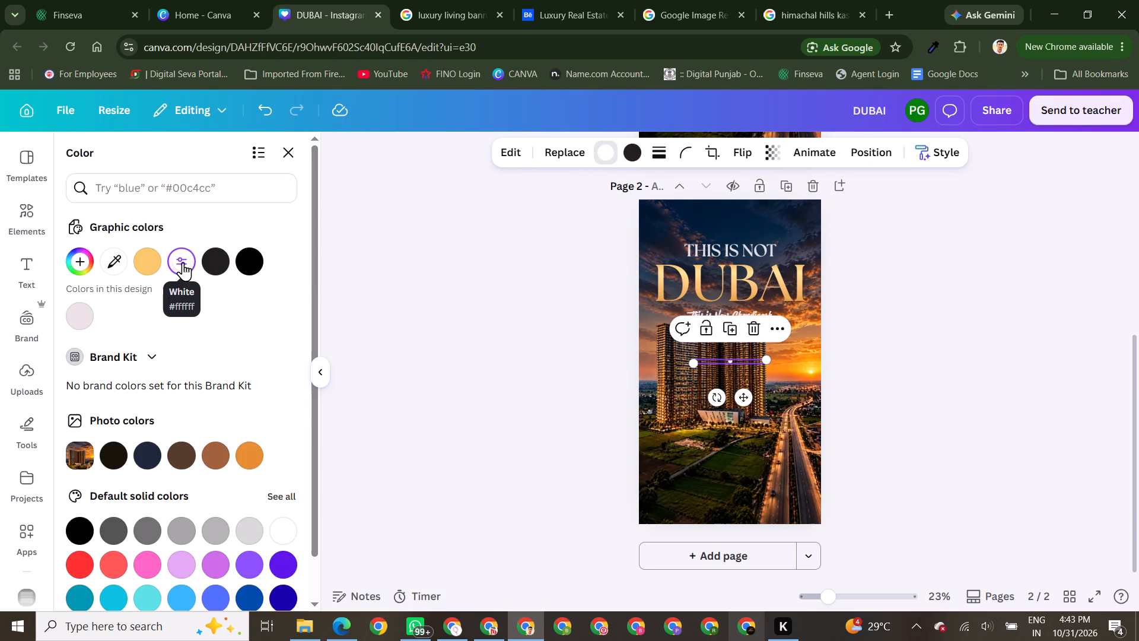
click(628, 152)
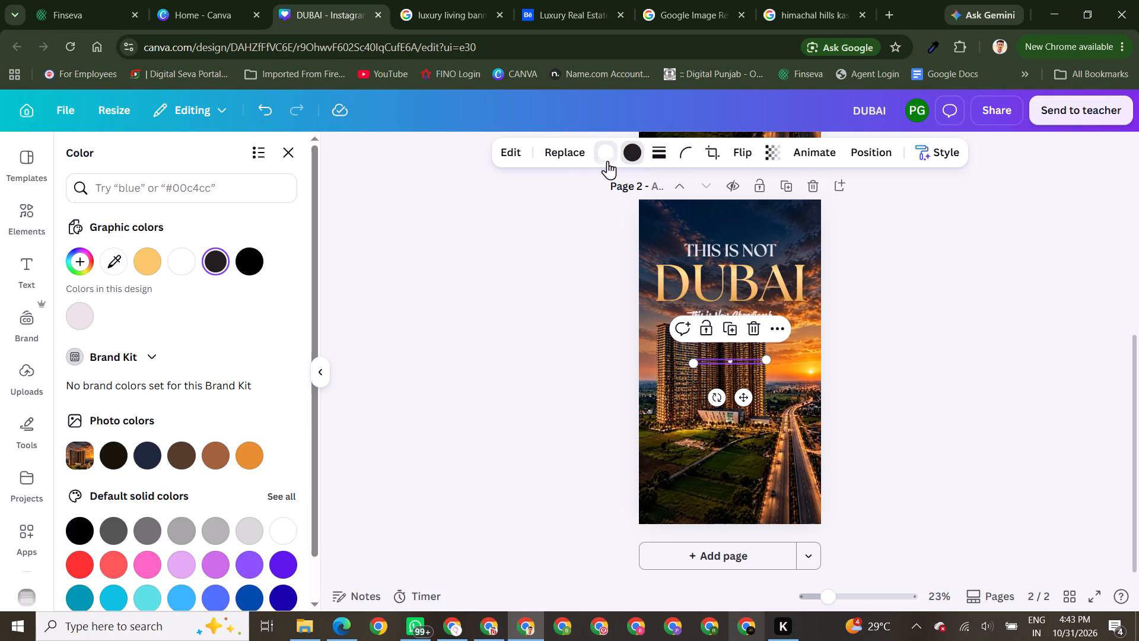
click(189, 266)
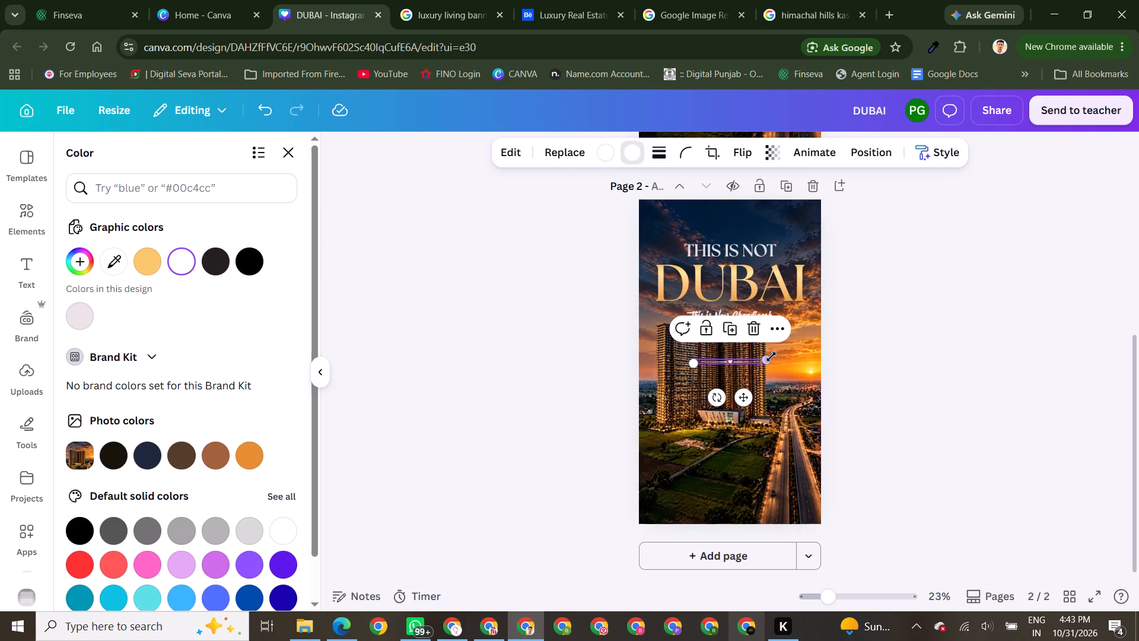
Enlarge the heart line to about 1,169 wide and crop away the heart and right half, keeping only the plain left segment.
drag(768, 358, 892, 335)
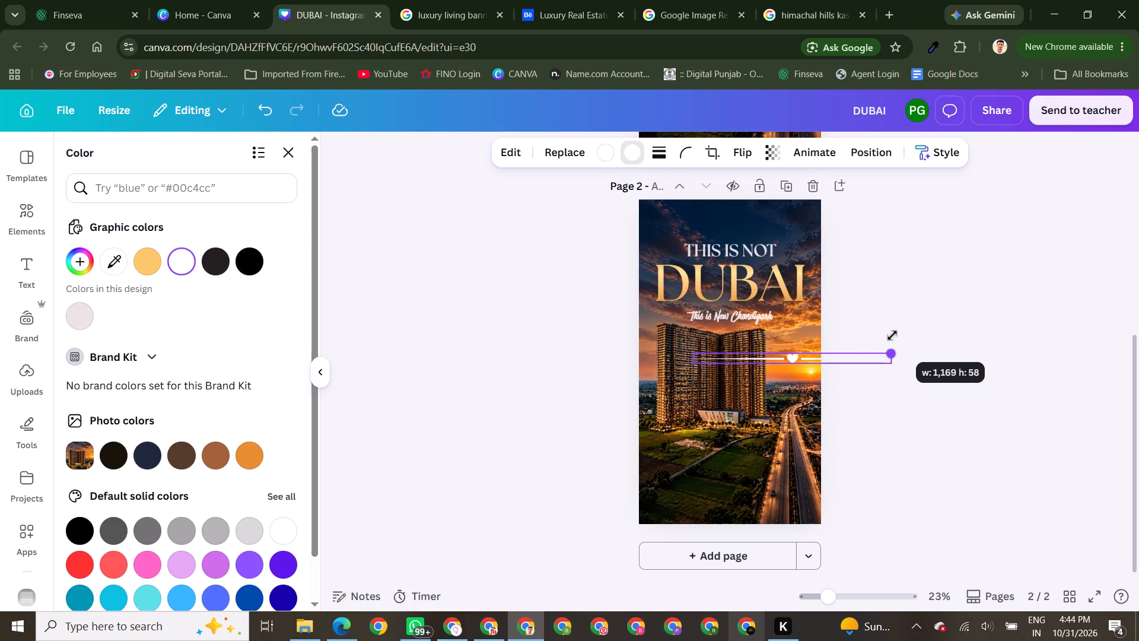
double_click(770, 355)
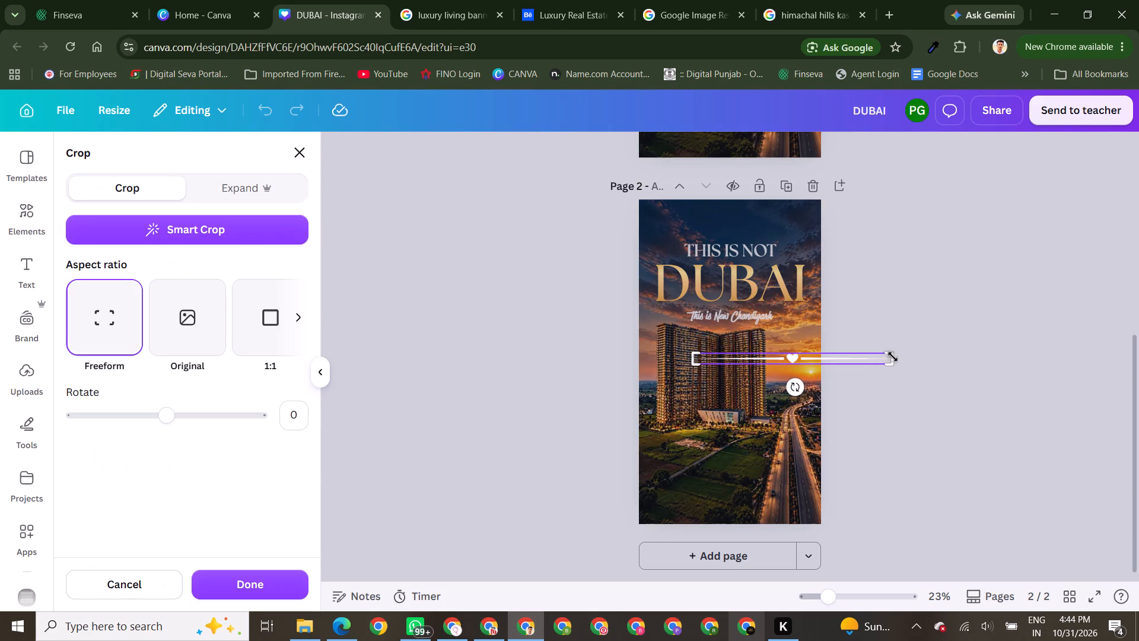
drag(891, 364, 788, 366)
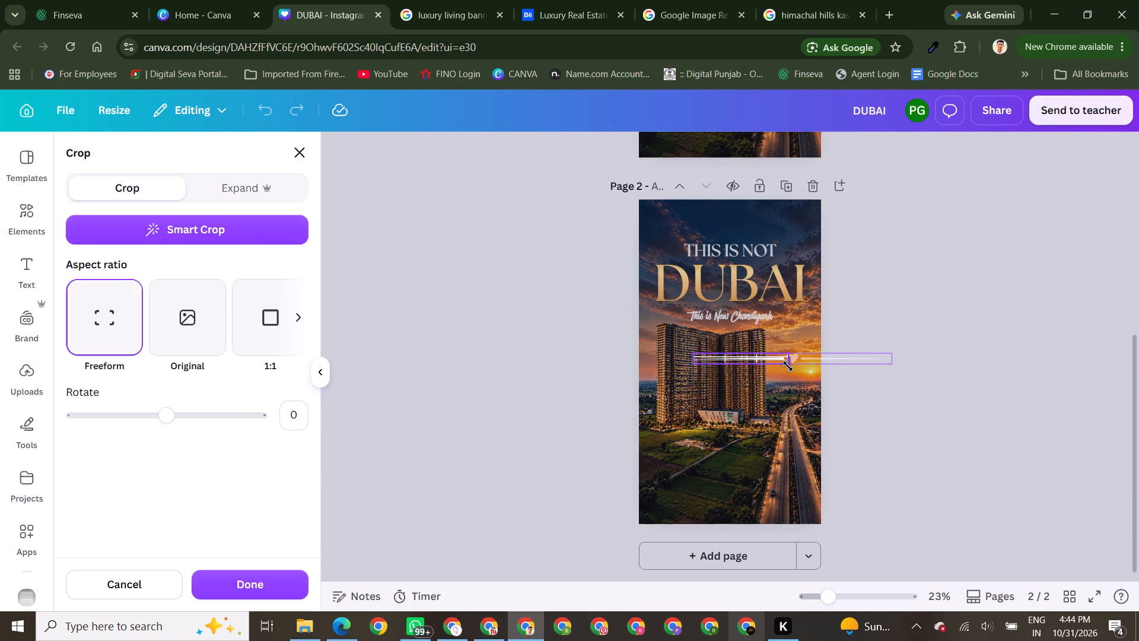
drag(788, 366, 785, 366)
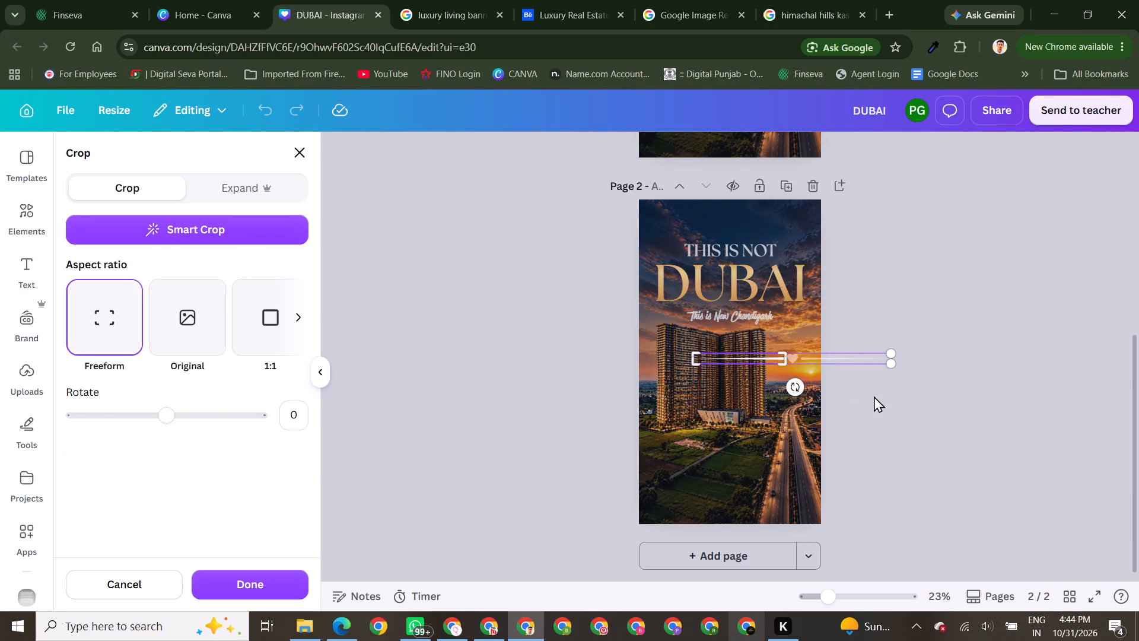
click(874, 396)
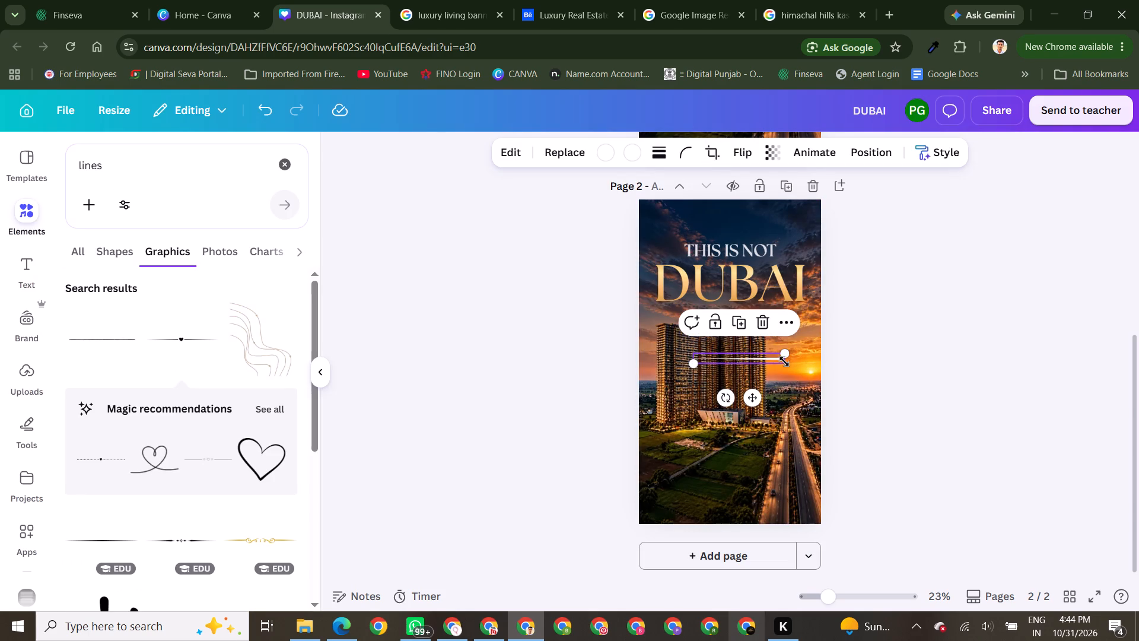
Shrink the cropped white line and place it at tagline height, just left of "This is New Chandigarh".
drag(784, 361, 747, 353)
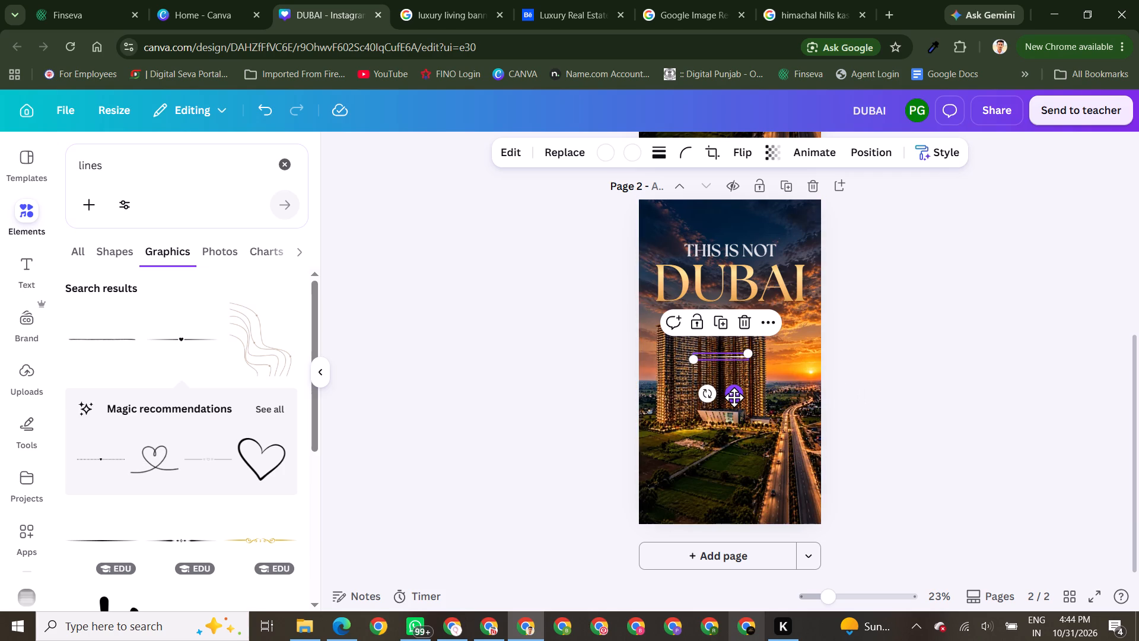
drag(734, 397, 670, 358)
drag(679, 318, 648, 312)
click(666, 355)
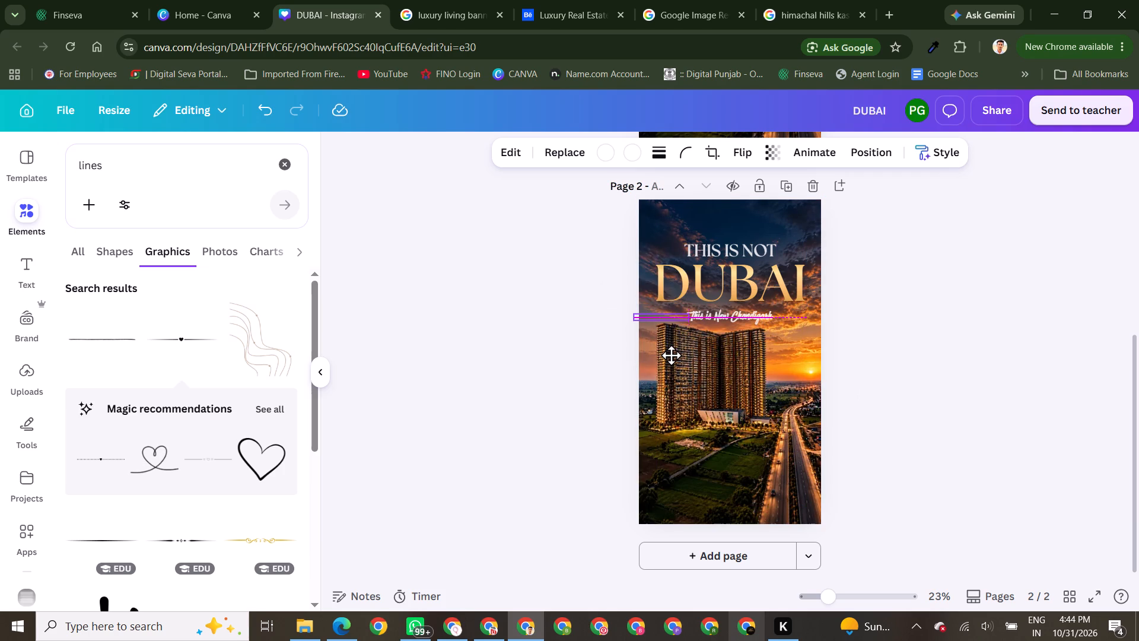
triple_click(518, 361)
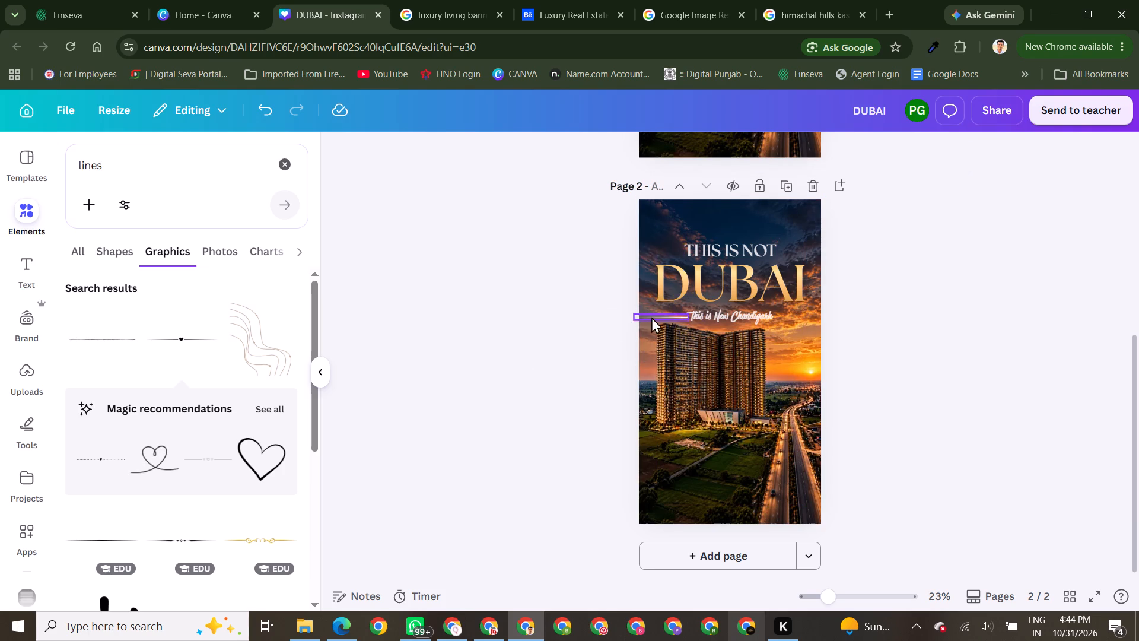
Crop the white line shorter from its right end and place it just left of the "This is New Chandigarh" tagline.
click(651, 319)
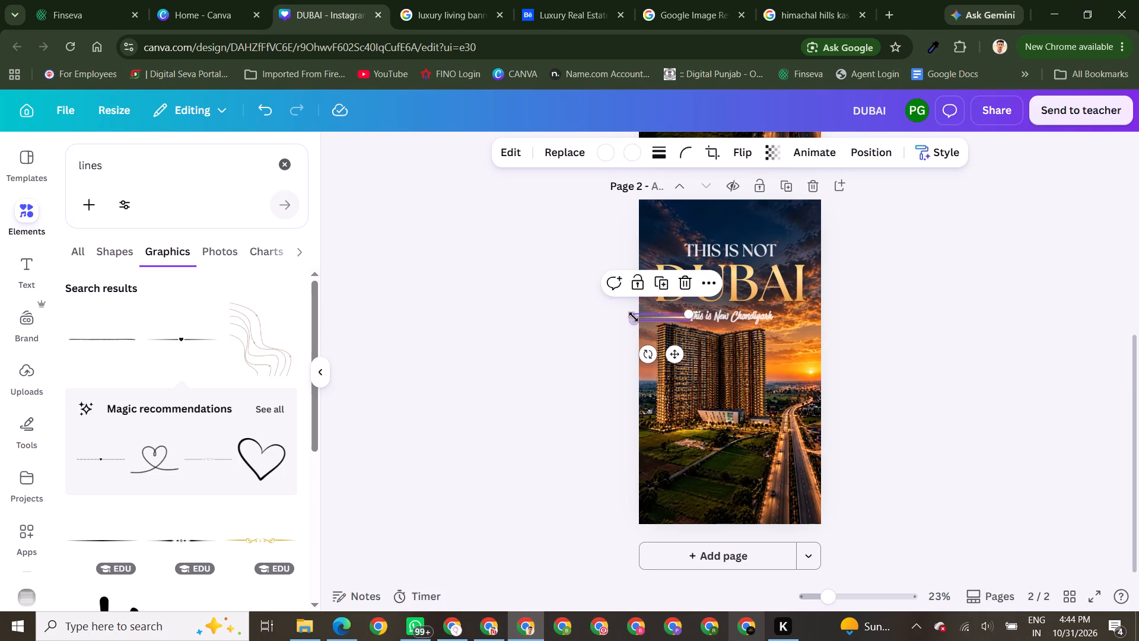
drag(634, 317, 658, 317)
drag(633, 320, 658, 312)
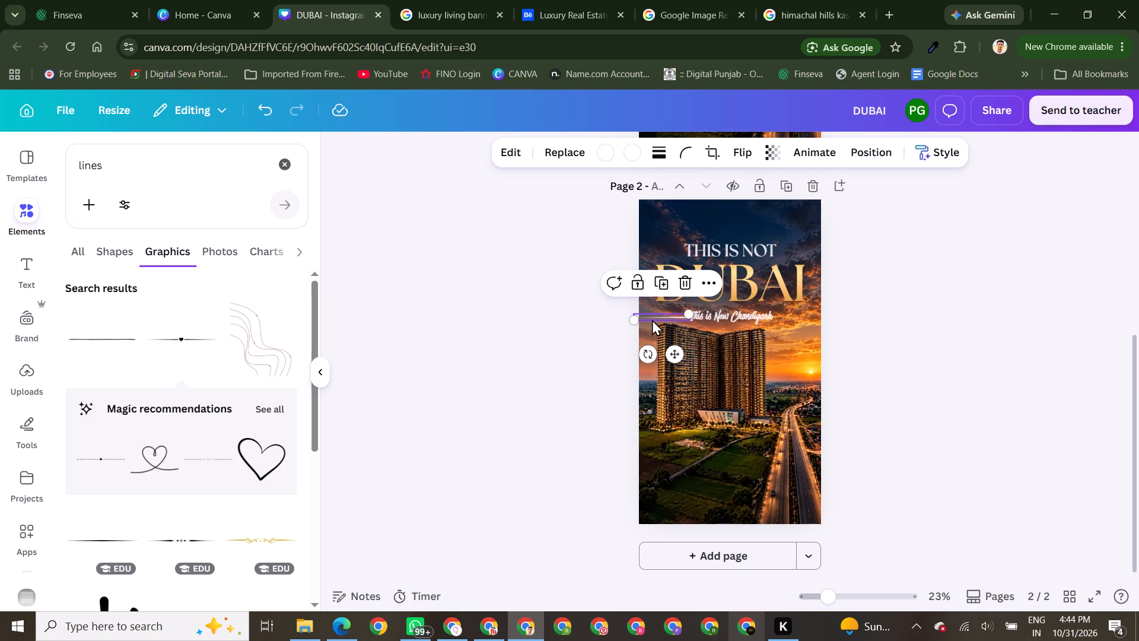
double_click(652, 318)
drag(688, 320, 686, 320)
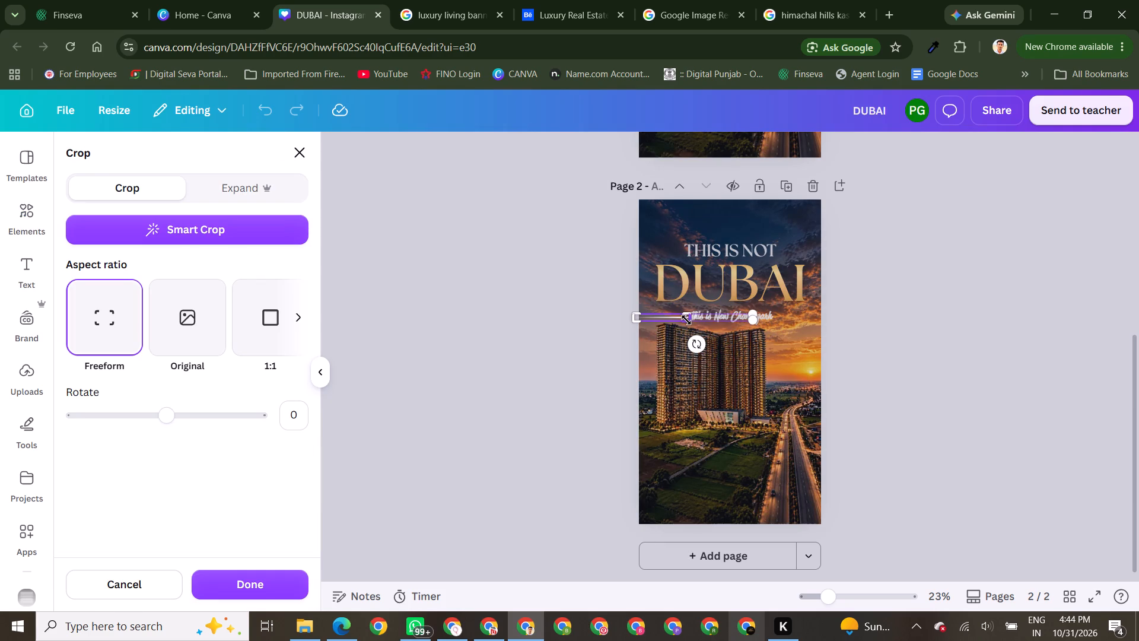
drag(686, 320, 670, 320)
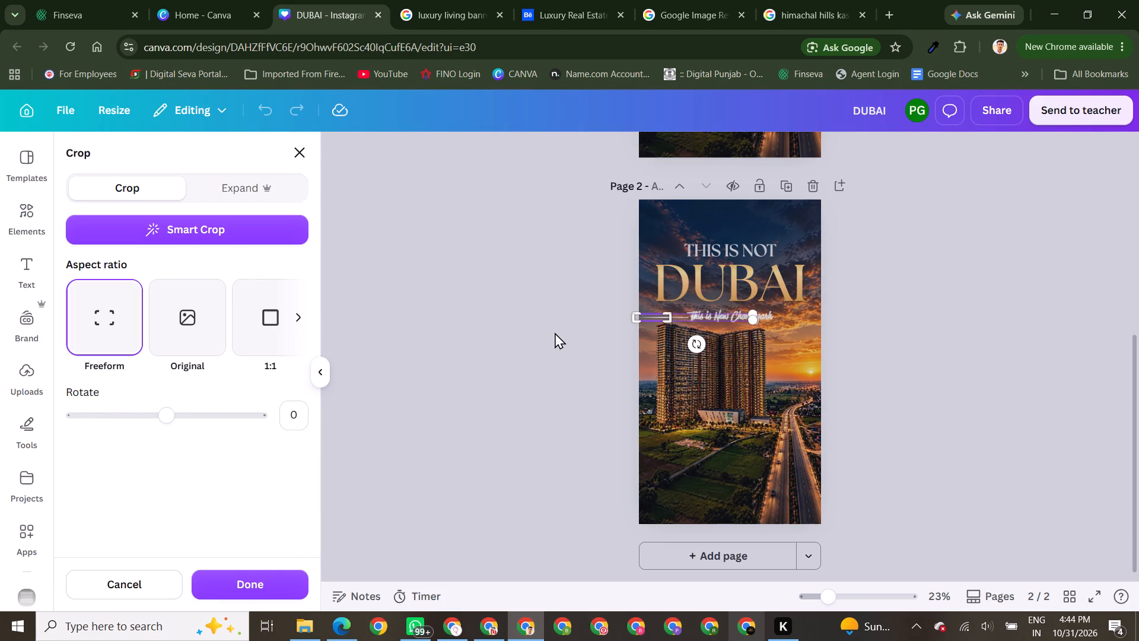
double_click(555, 332)
drag(646, 316, 660, 316)
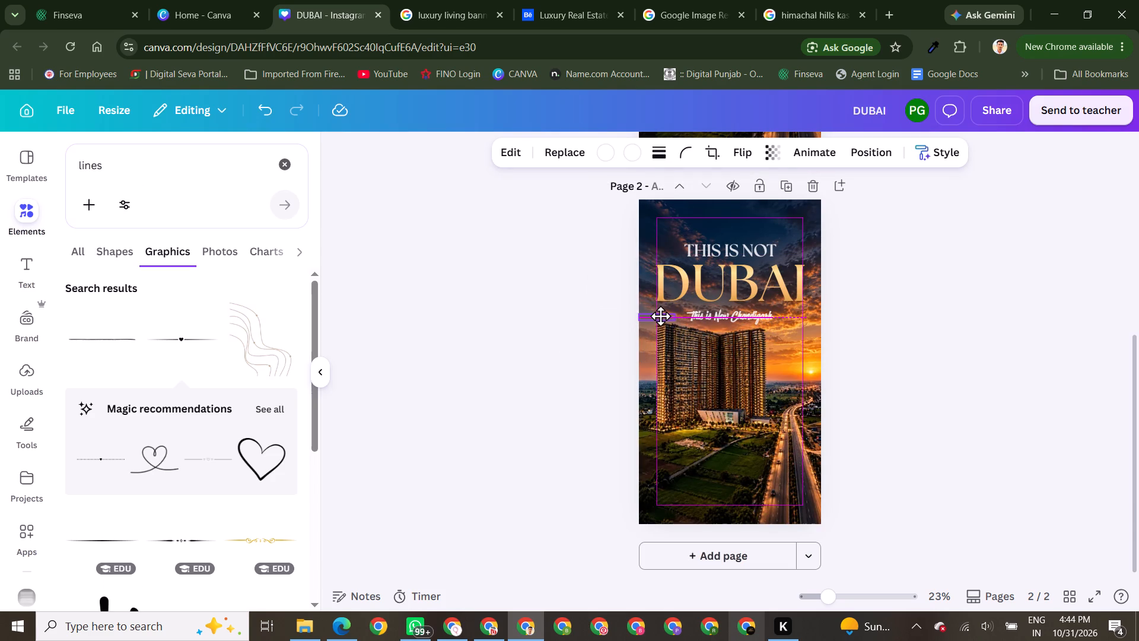
drag(660, 316, 661, 316)
triple_click(533, 325)
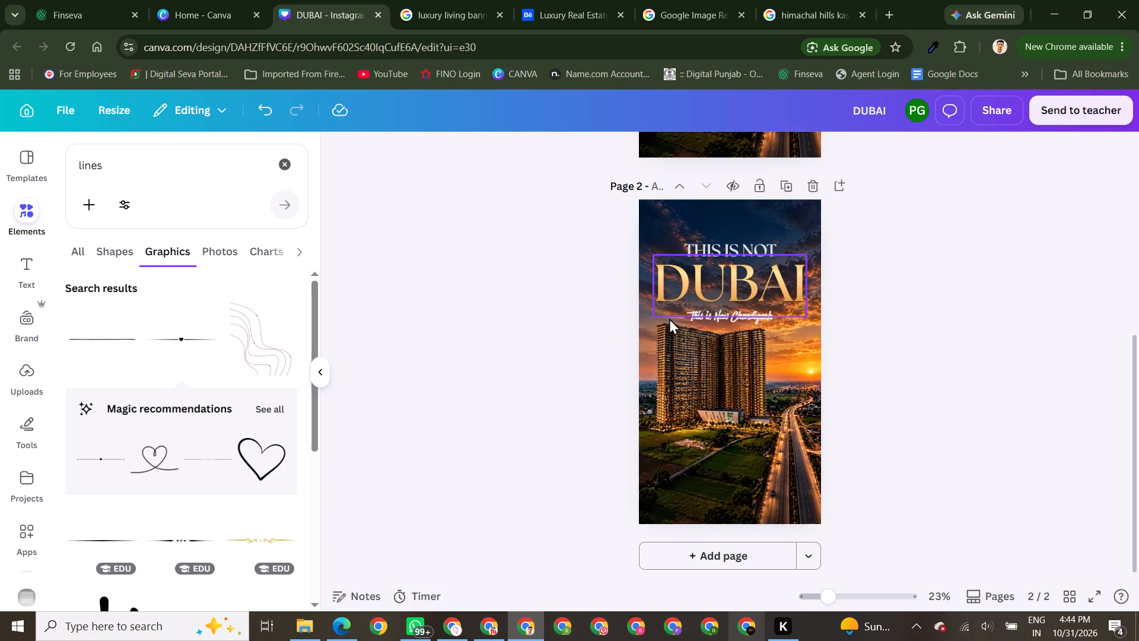
Duplicate the short white line, flip the copy horizontally and place it just right of the tagline at the same height.
right_click(651, 318)
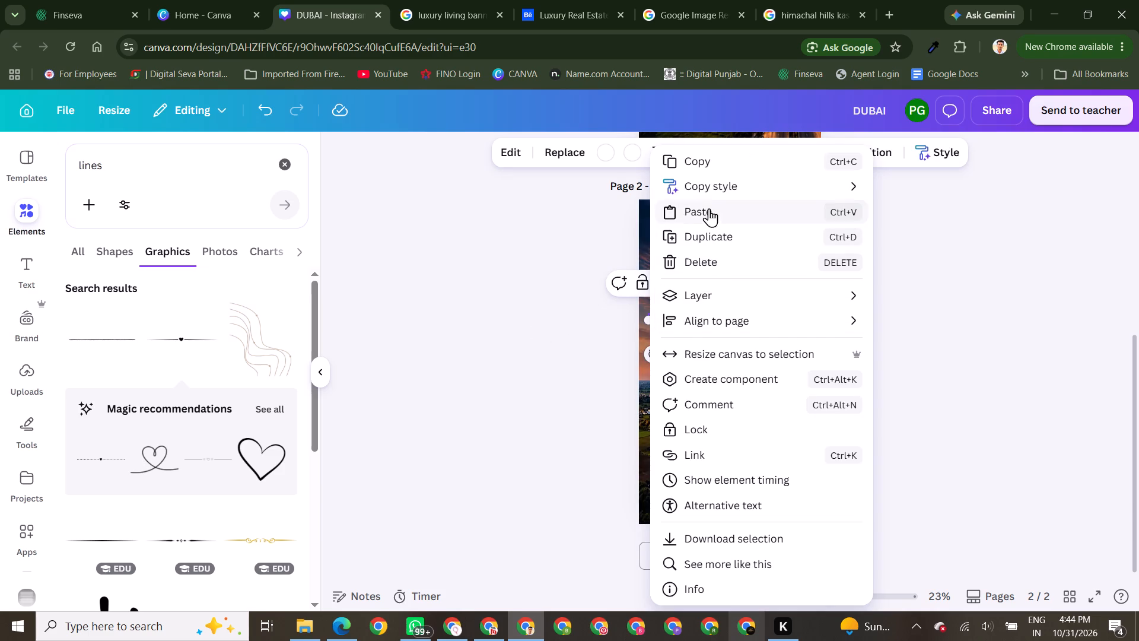
click(619, 350)
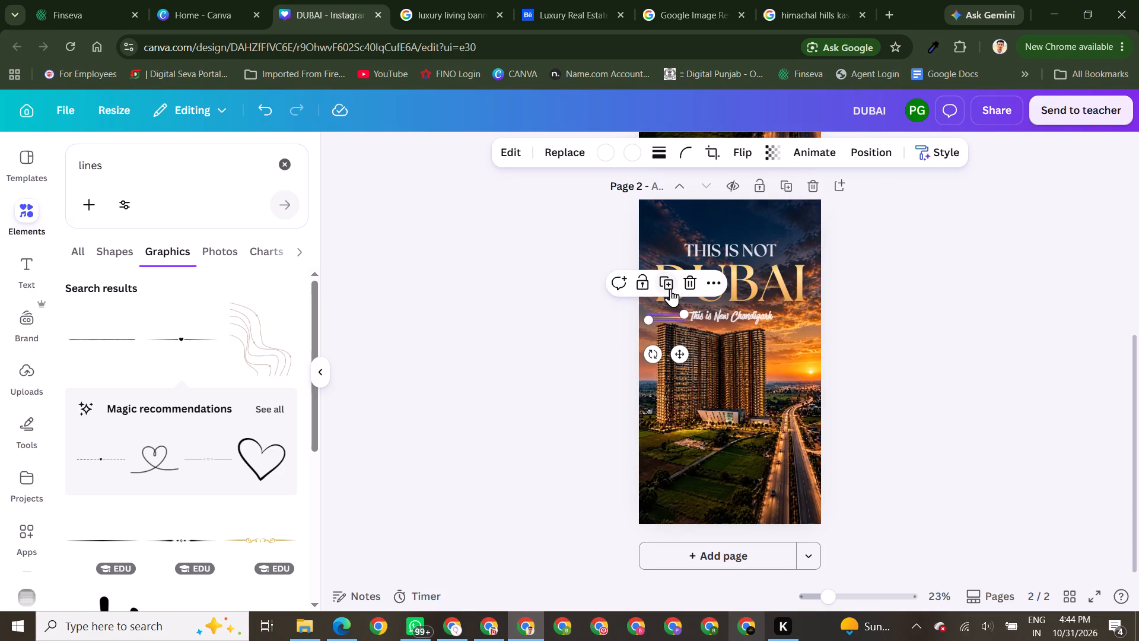
click(670, 288)
drag(683, 356, 800, 352)
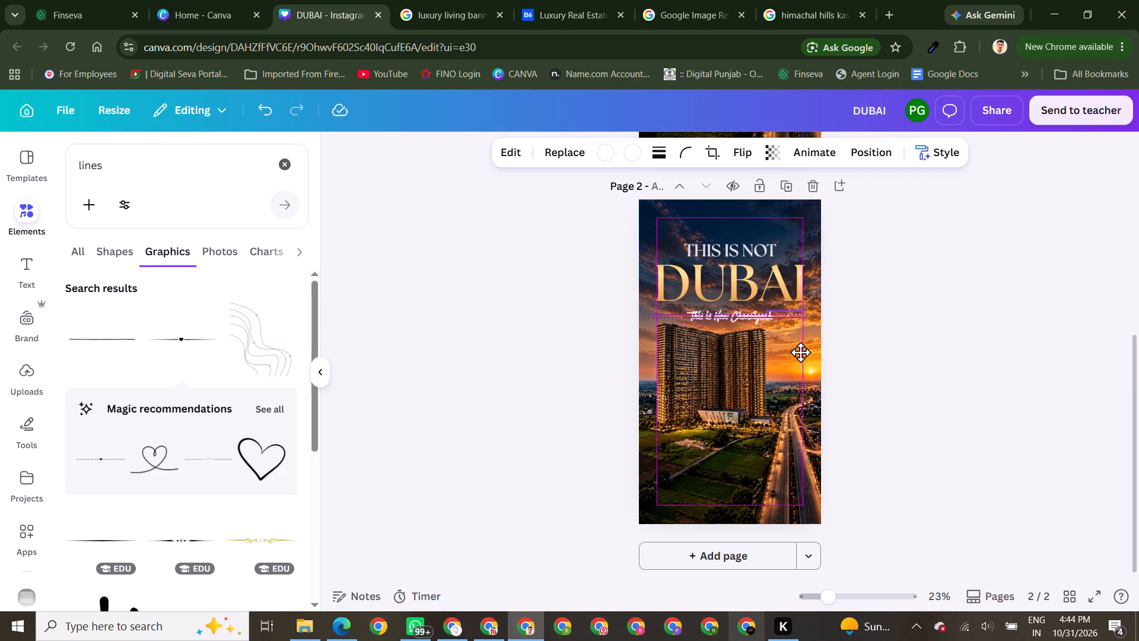
drag(800, 352, 800, 353)
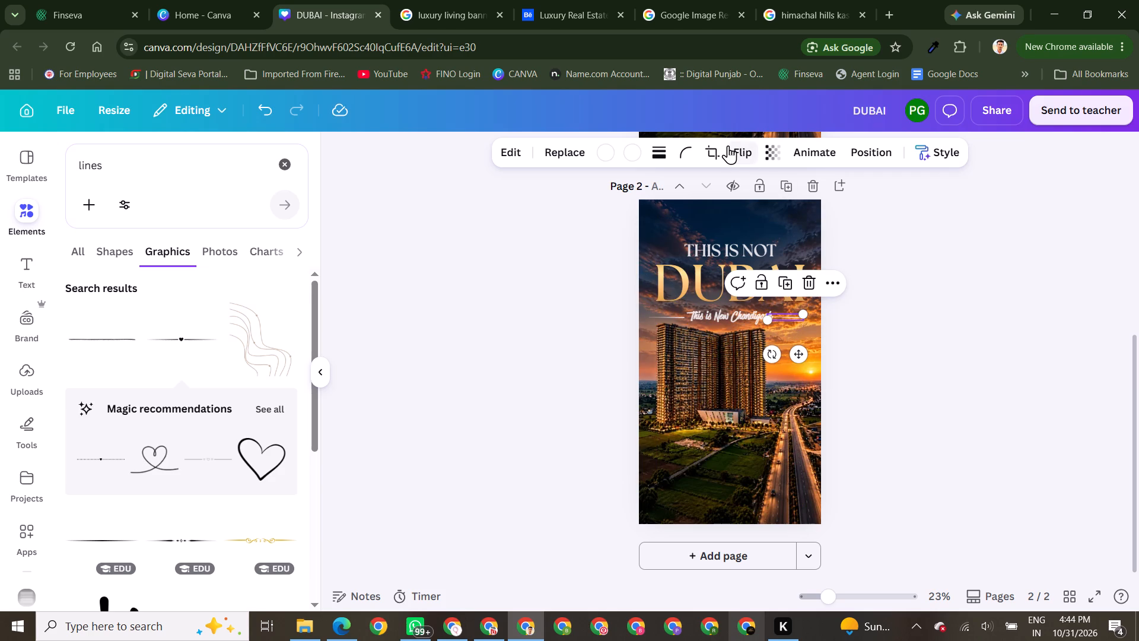
click(728, 145)
click(734, 188)
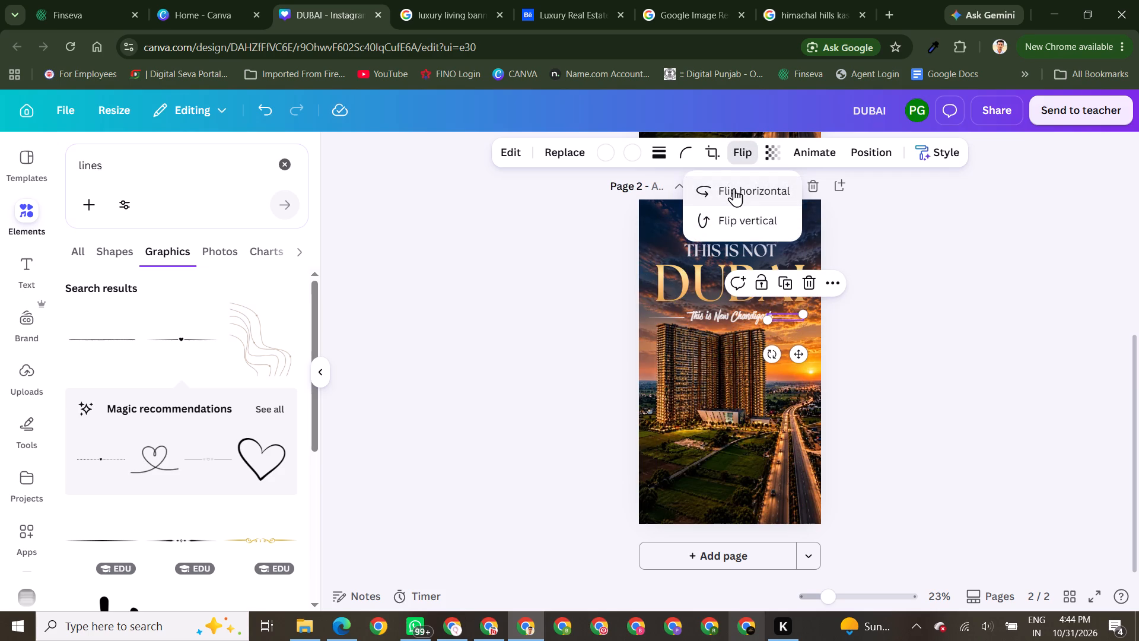
double_click(925, 333)
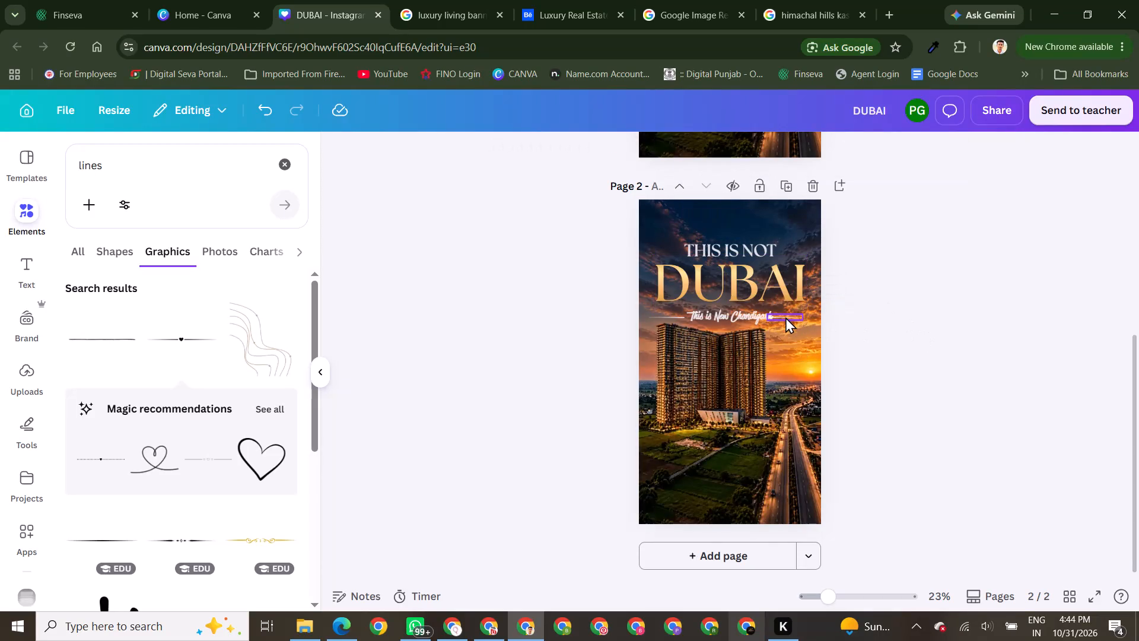
drag(785, 317, 793, 317)
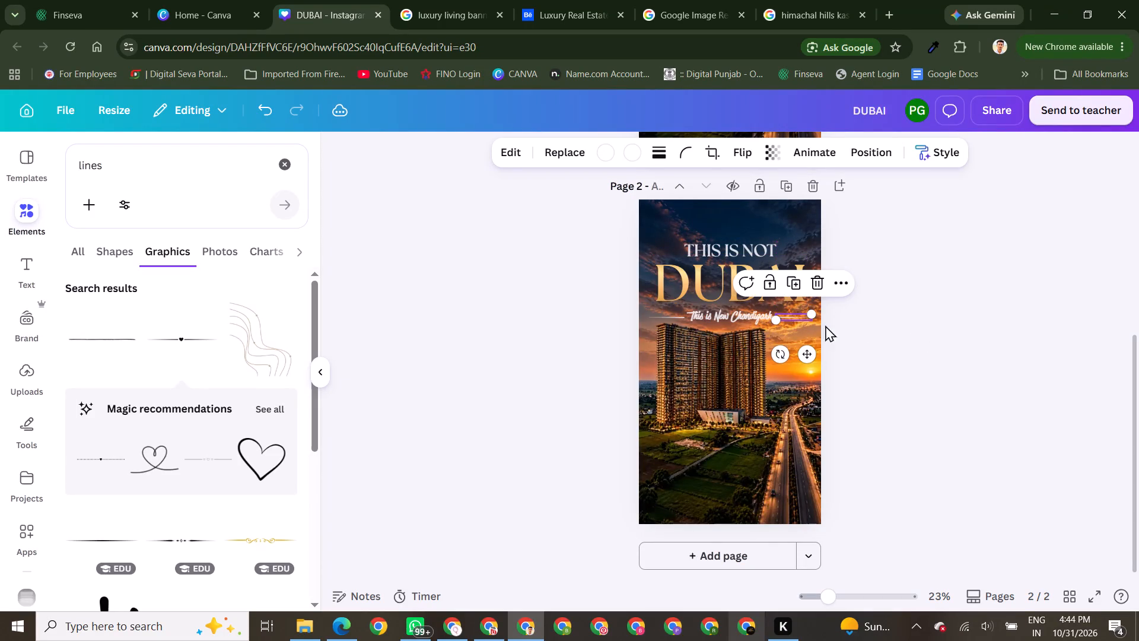
triple_click(902, 339)
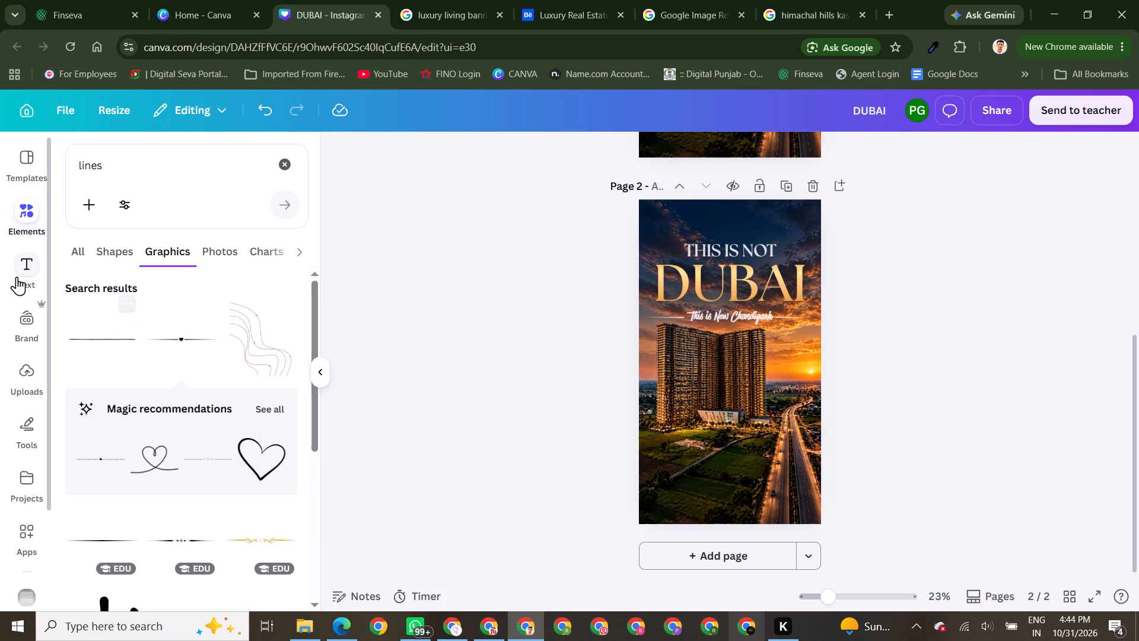
Add a subheading text to the second page reading "LIVE ABOVE ORDINARY".
click(30, 263)
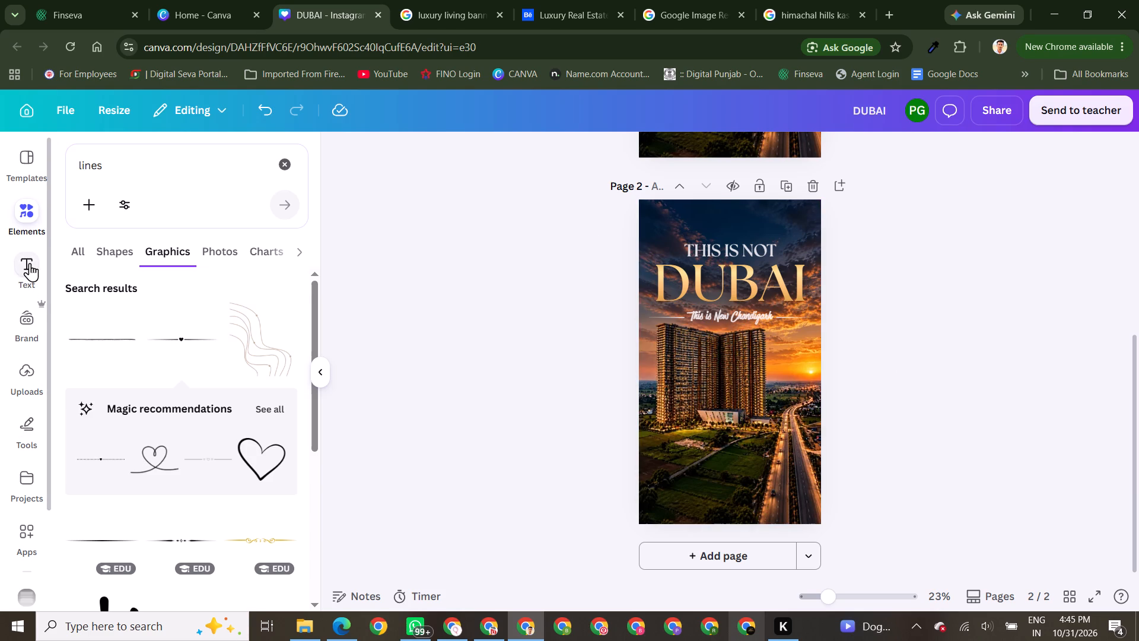
click(176, 280)
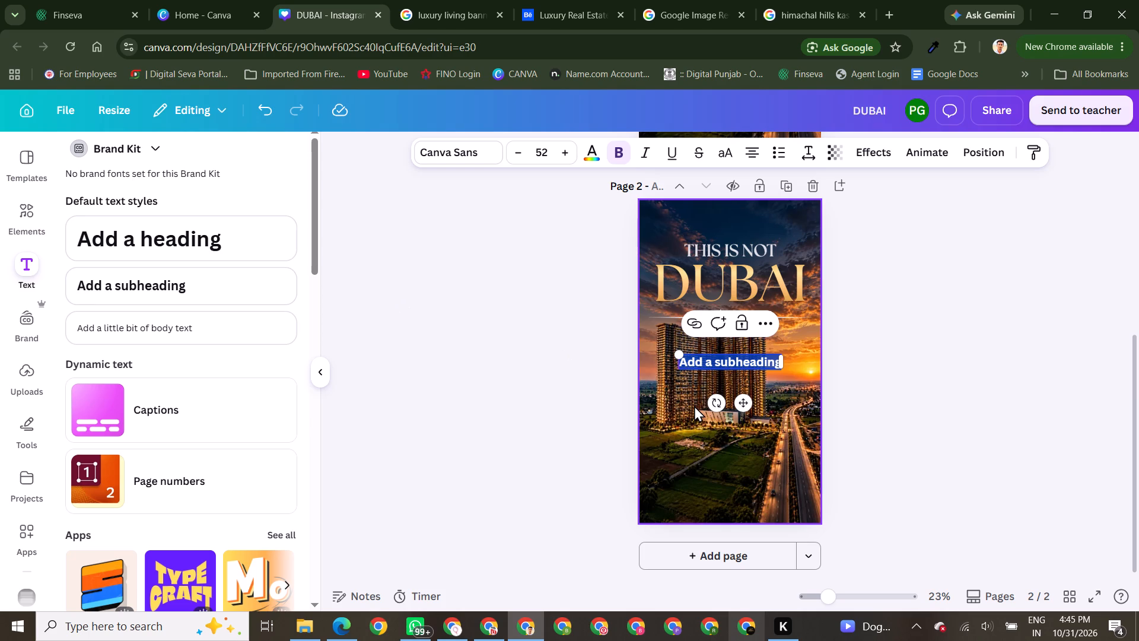
key(n)
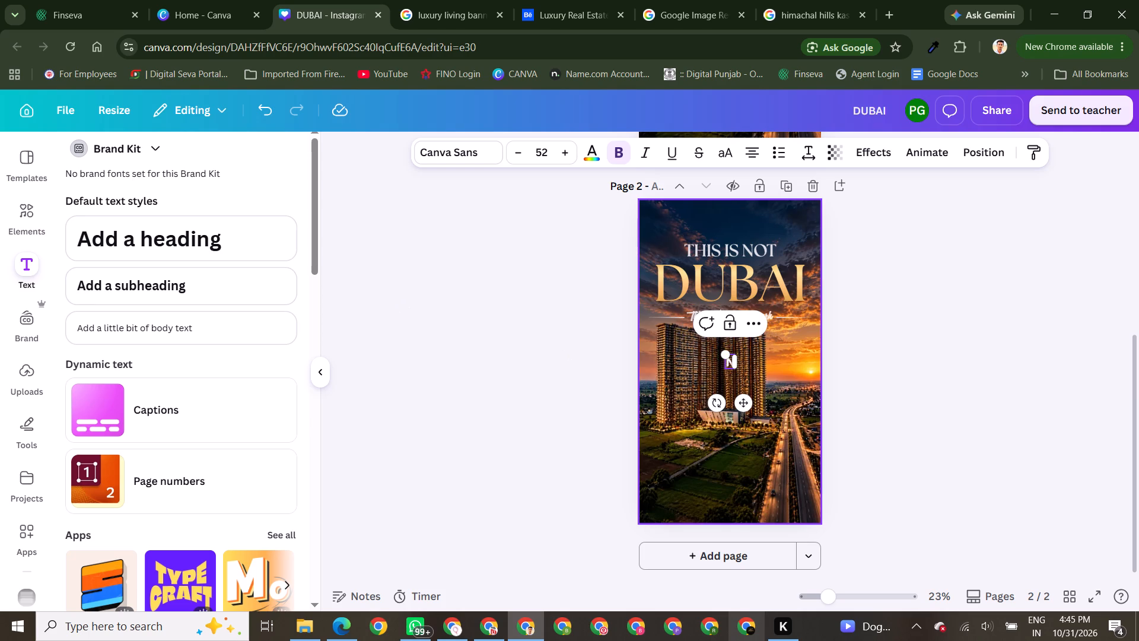
key(BackSpace)
key(BackSpace)
key(BackSpace)
key(BackSpace)
key(BackSpace)
key(BackSpace)
key(BackSpace)
key(BackSpace)
key(BackSpace)
key(BackSpace)
key(BackSpace)
key(BackSpace)
key(BackSpace)
key(BackSpace)
key(BackSpace)
key(BackSpace)
key(BackSpace)
key(BackSpace)
key(s)
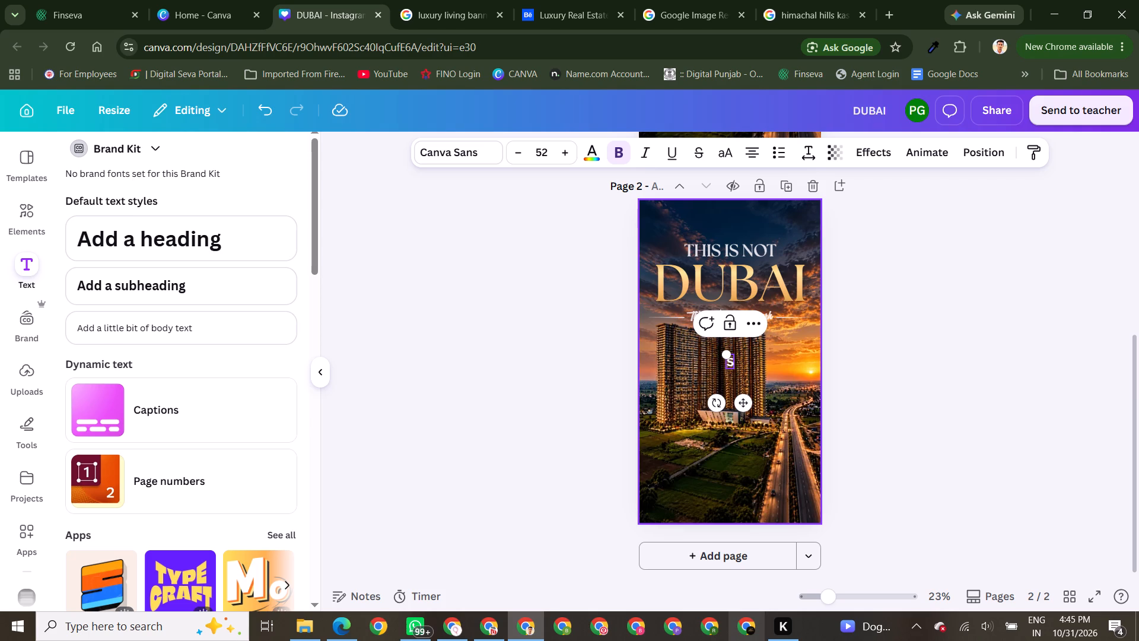
key(BackSpace)
text(LIVE)
key(space)
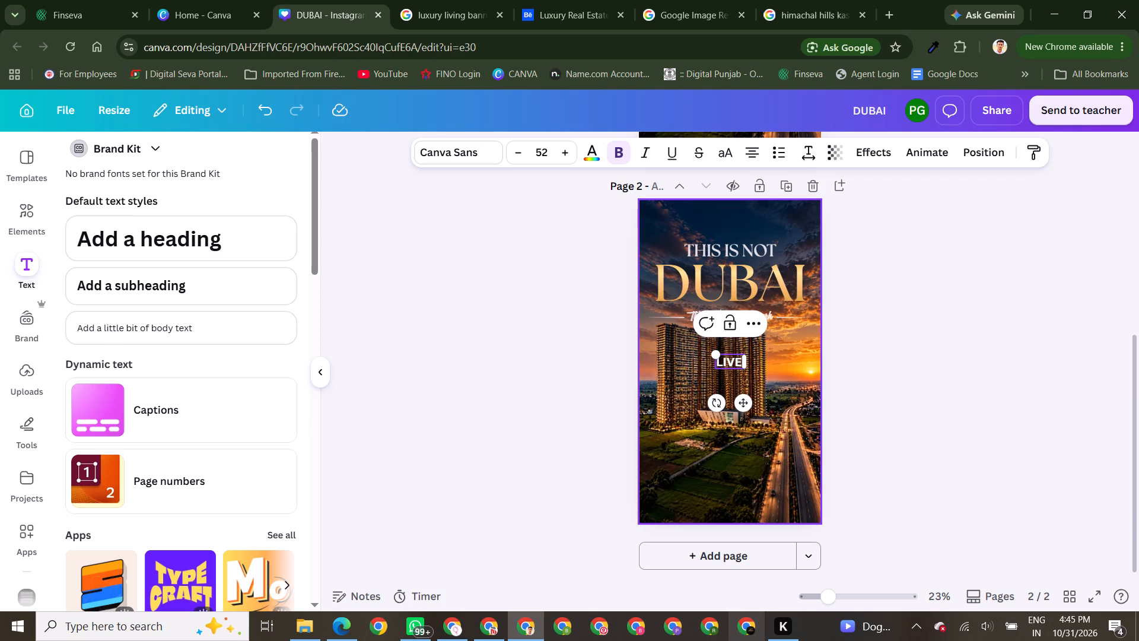
text(ABOVE)
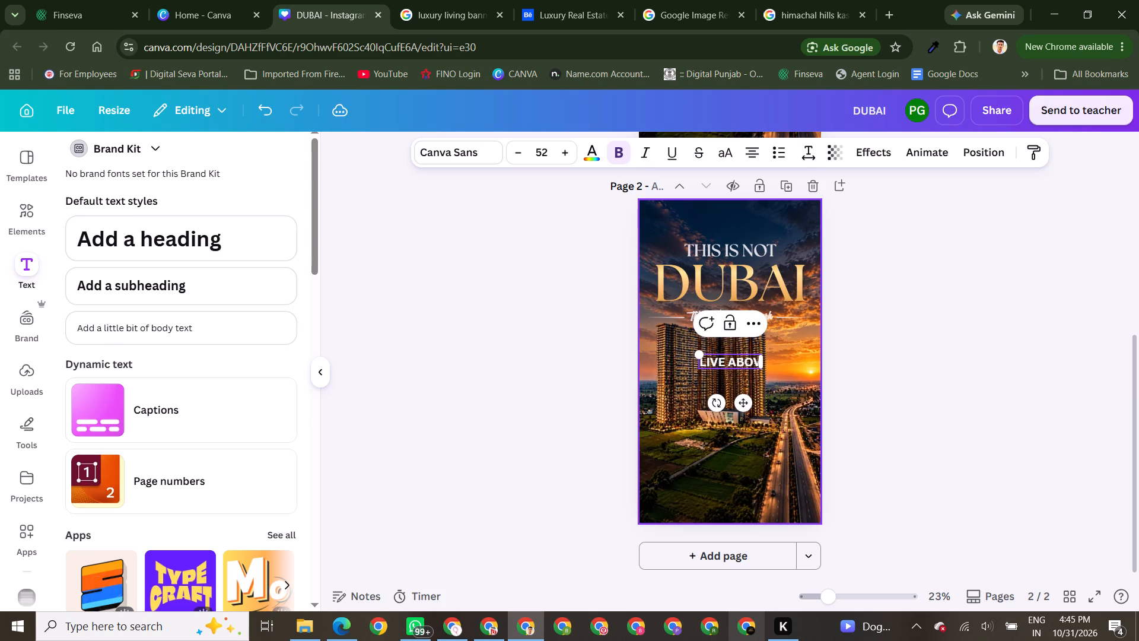
key(space)
text(ORDINARY)
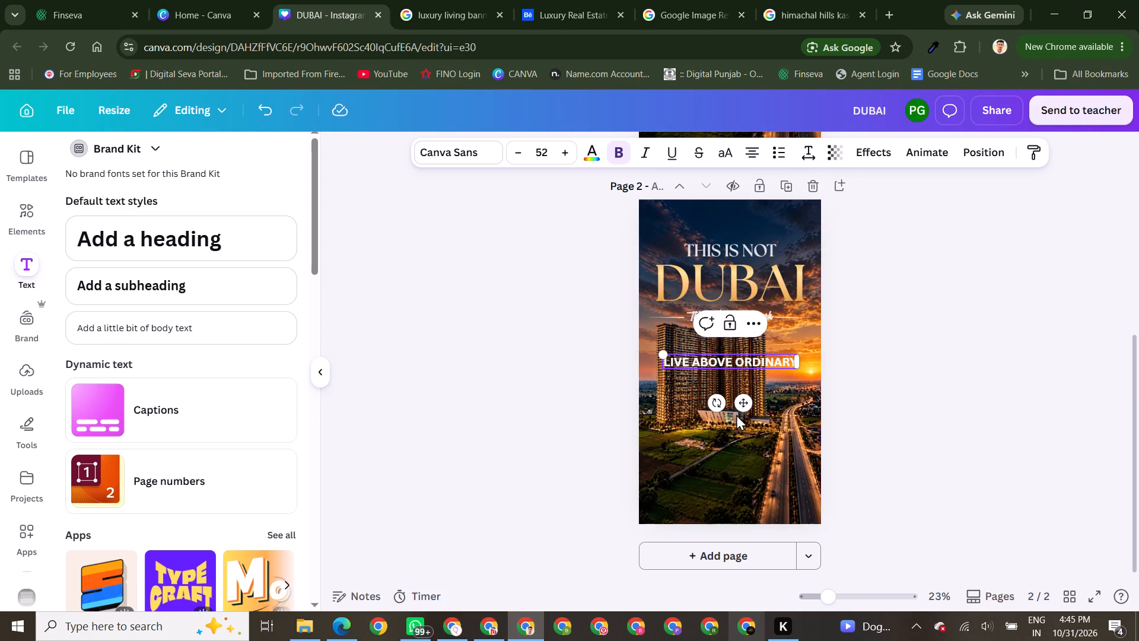
Shrink "LIVE ABOVE ORDINARY" to about size 21.9 and centre it near the page's top edge, above the headline.
drag(797, 370, 743, 357)
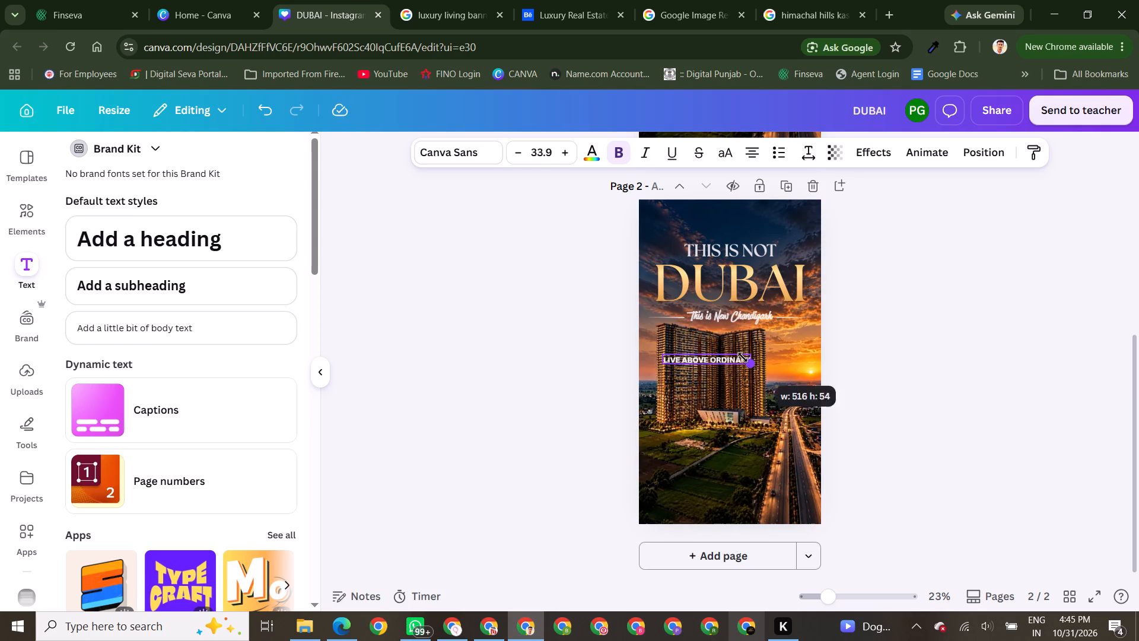
drag(743, 357, 718, 354)
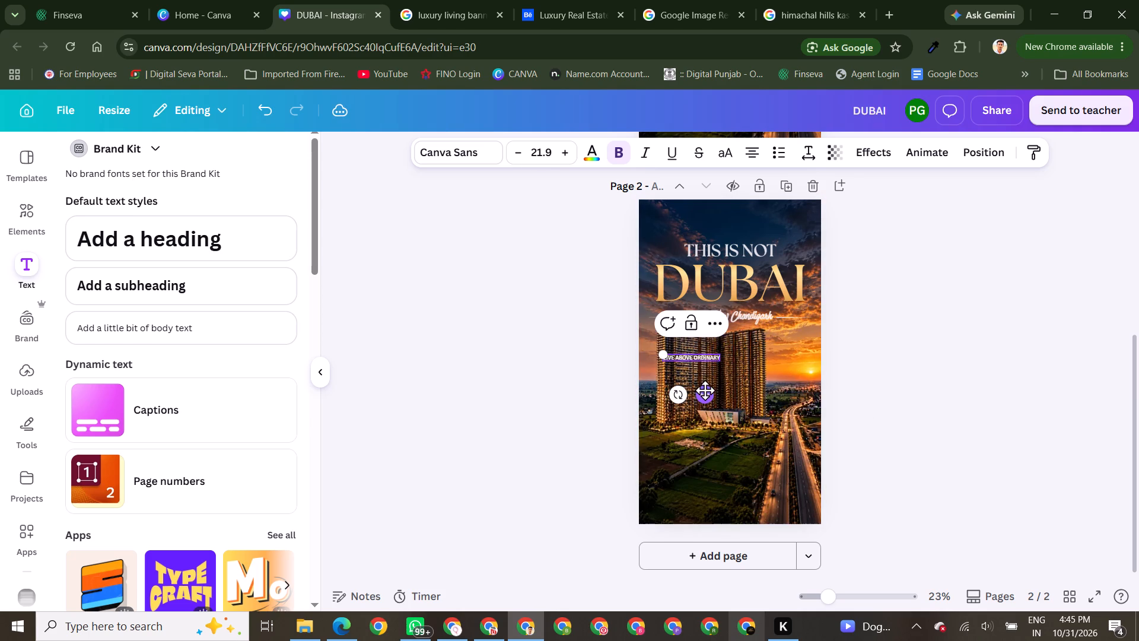
drag(705, 390, 745, 245)
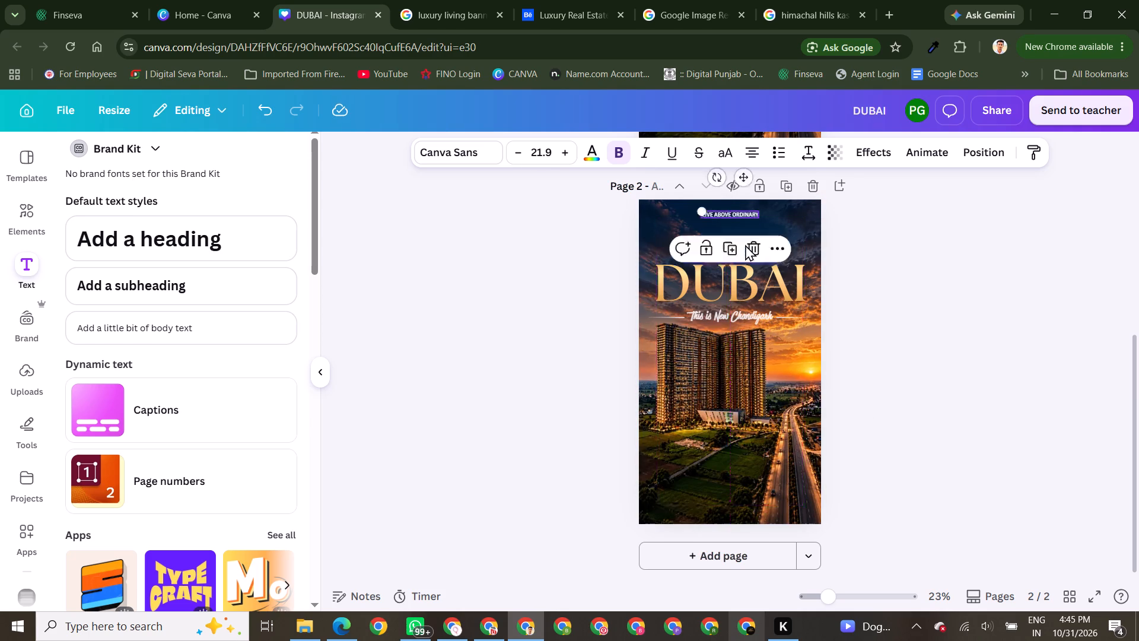
Recolour "LIVE ABOVE ORDINARY" with the lighter gold gradient already used in the design.
click(590, 150)
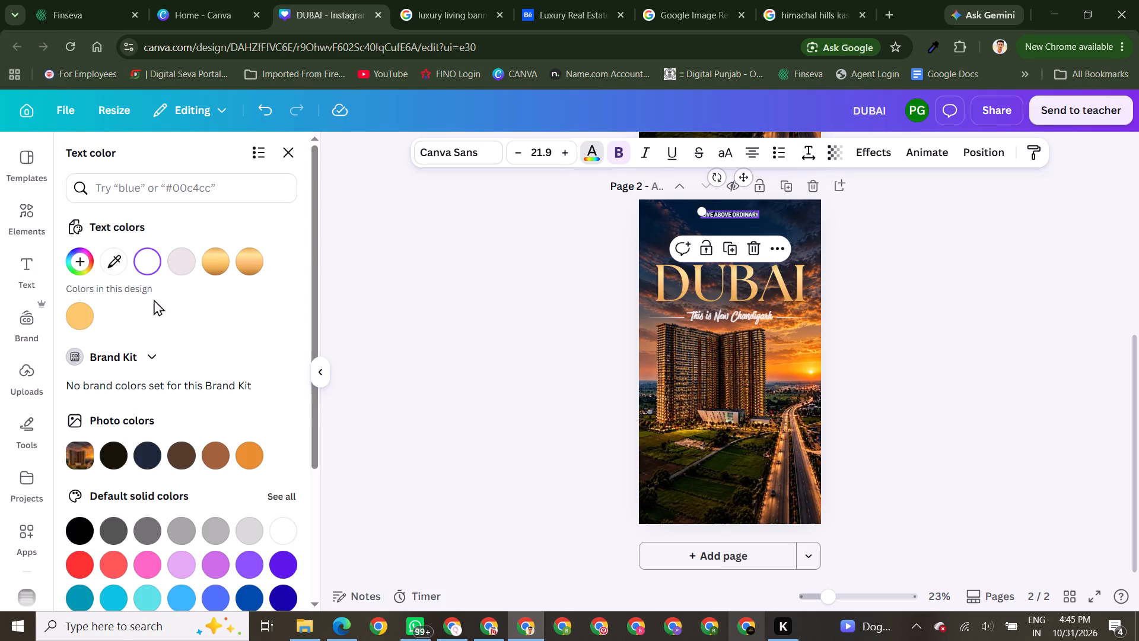
click(213, 264)
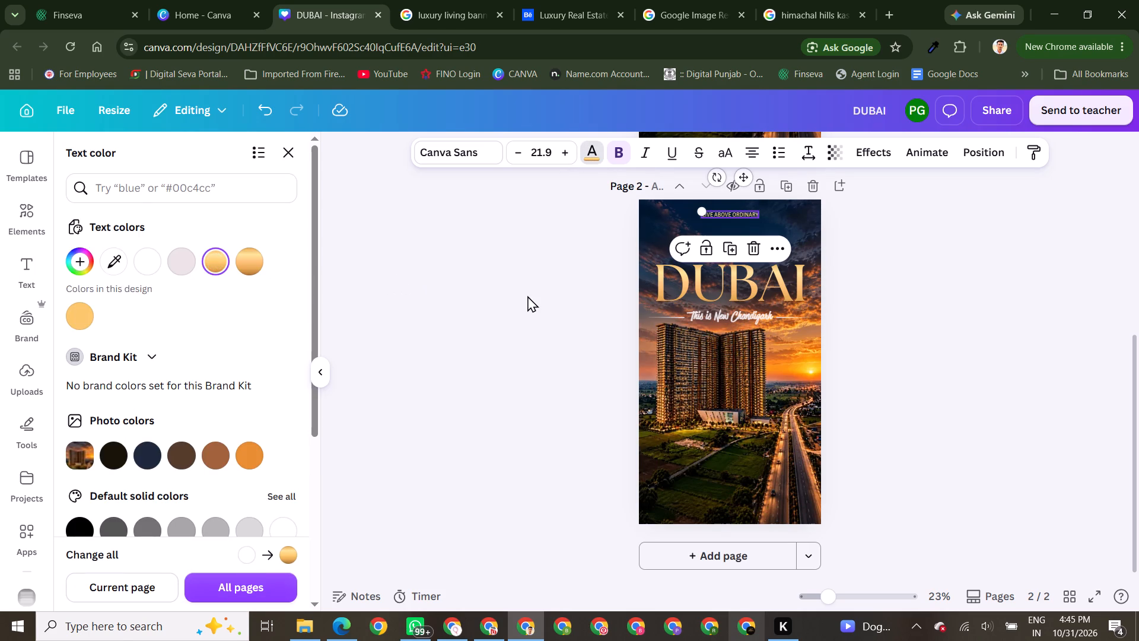
triple_click(527, 296)
double_click(527, 296)
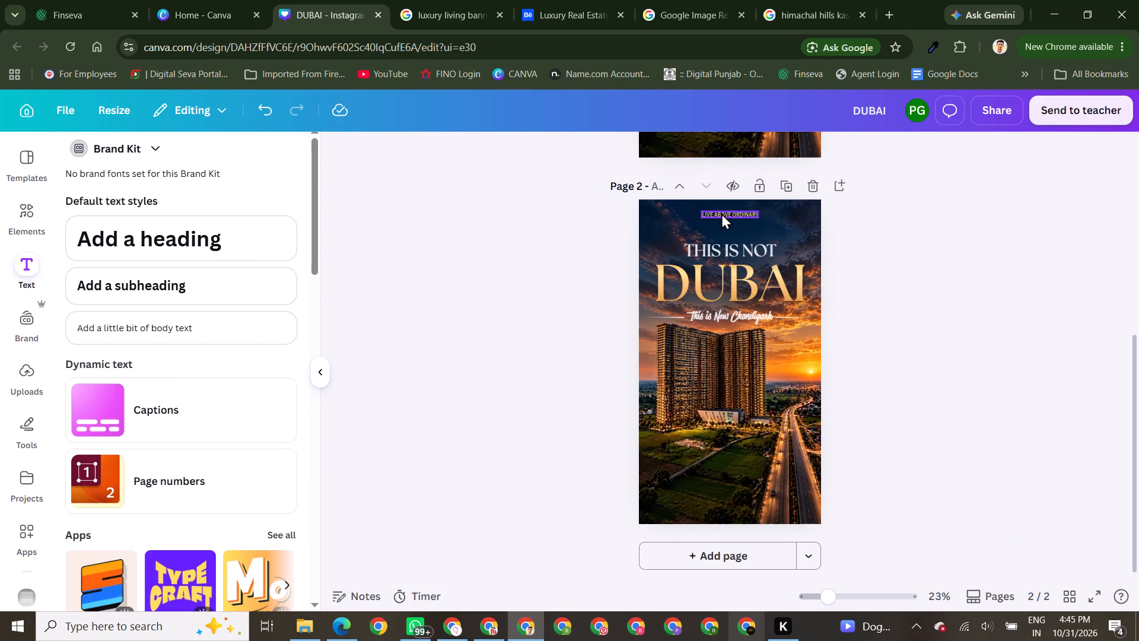
Change the font of "LIVE ABOVE ORDINARY" to Poppins.
click(721, 213)
click(460, 149)
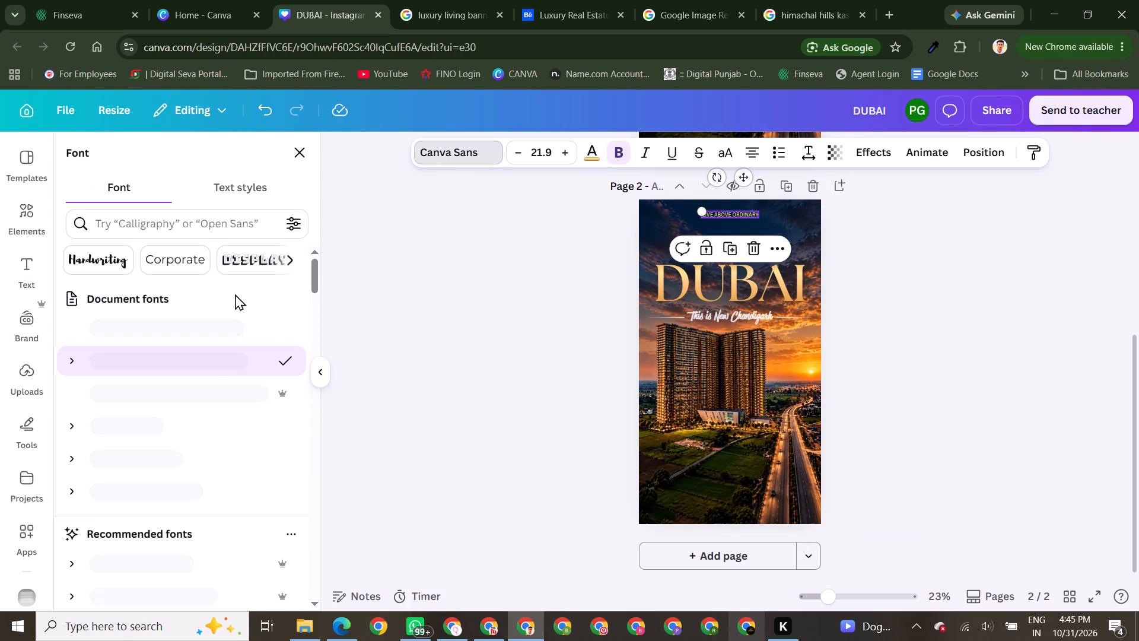
click(140, 431)
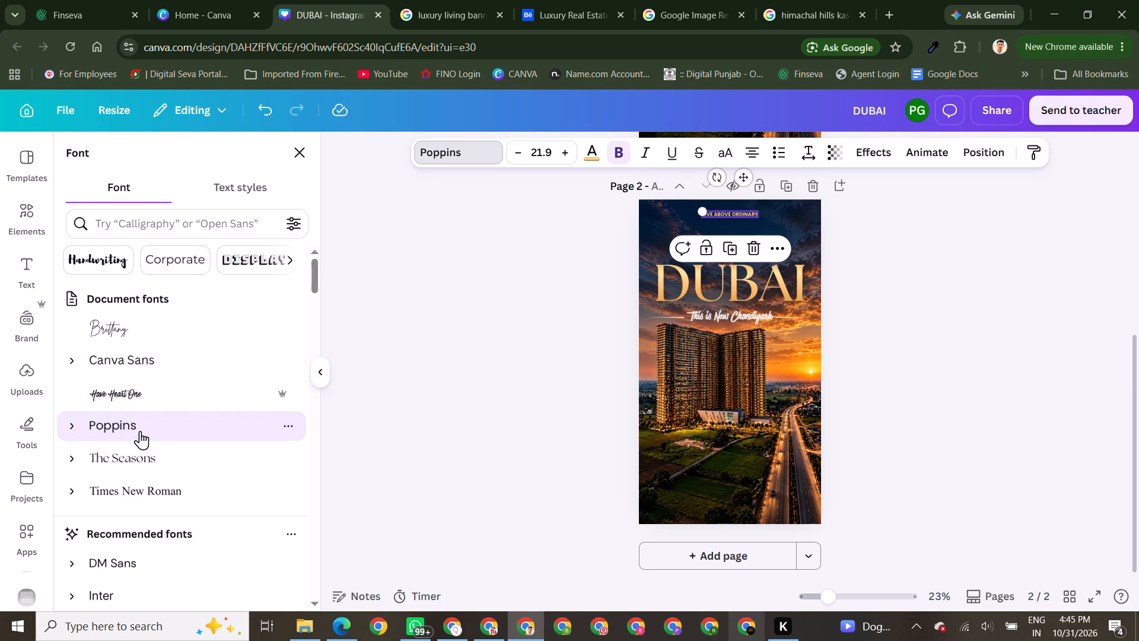
triple_click(568, 318)
double_click(568, 318)
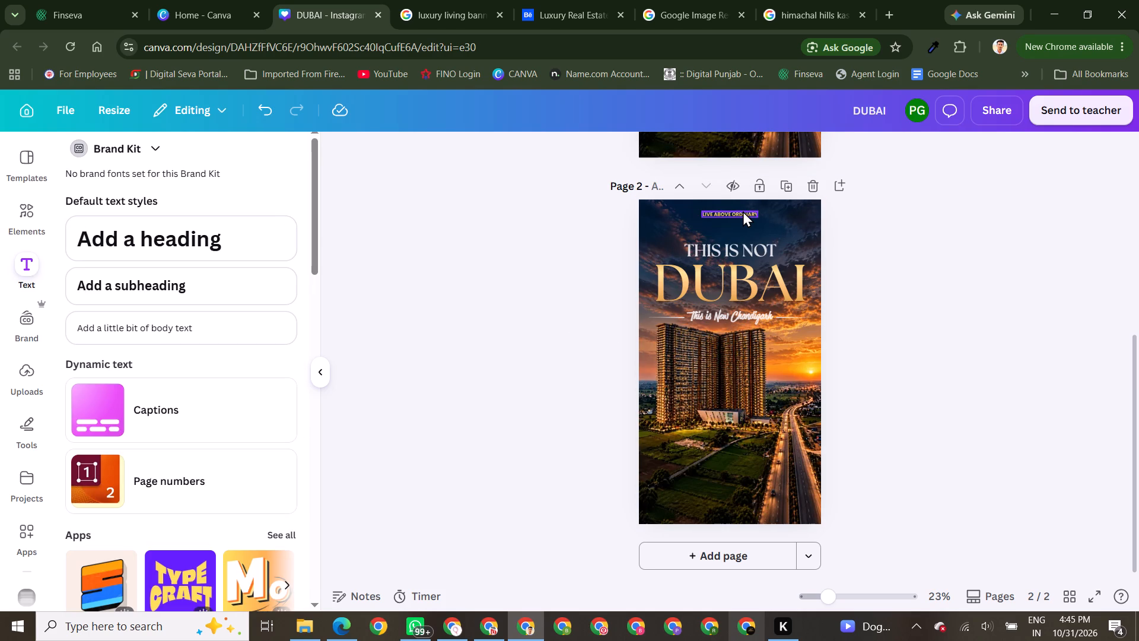
click(743, 211)
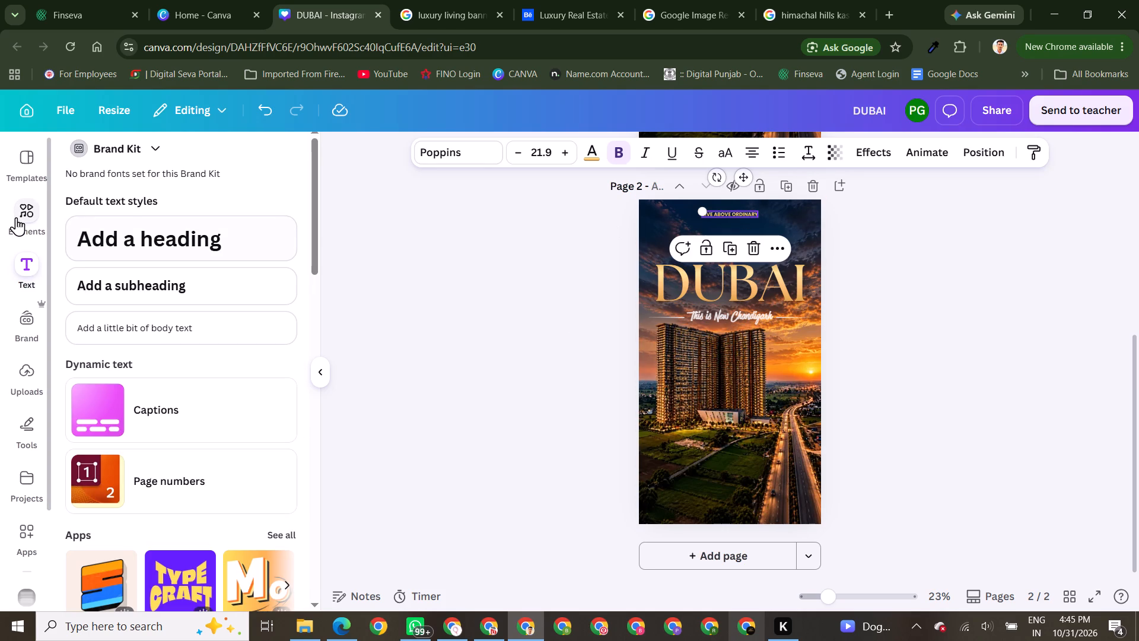
Add the thin divider line with a small centre heart from the lines graphics and centre it just below "LIVE ABOVE ORDINARY".
scroll(23, 319, up, 3)
click(24, 221)
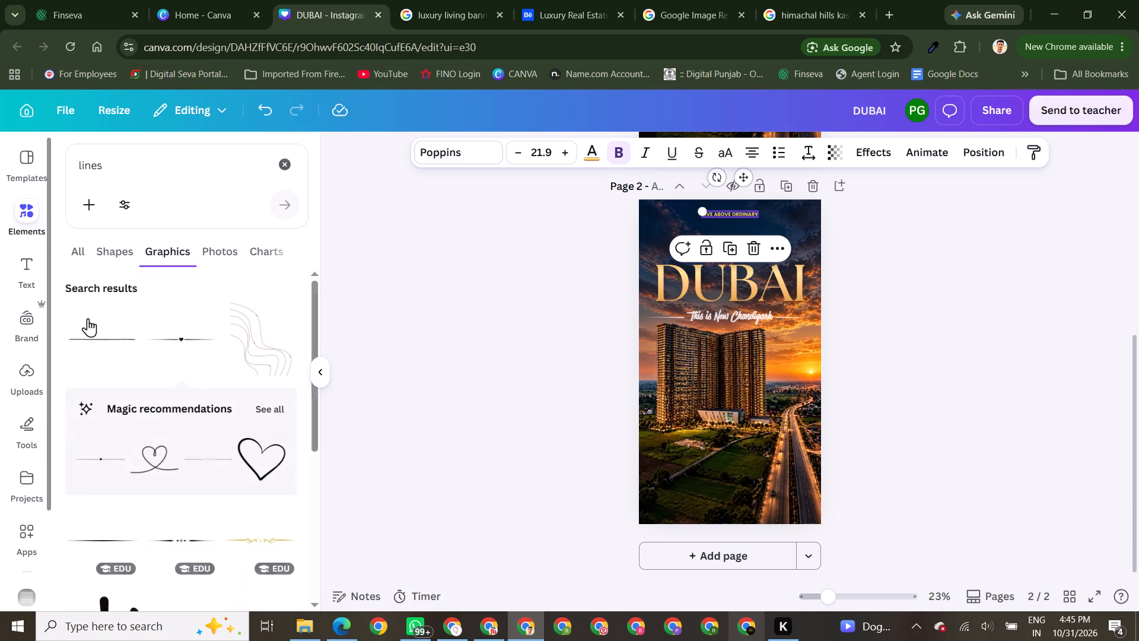
click(173, 341)
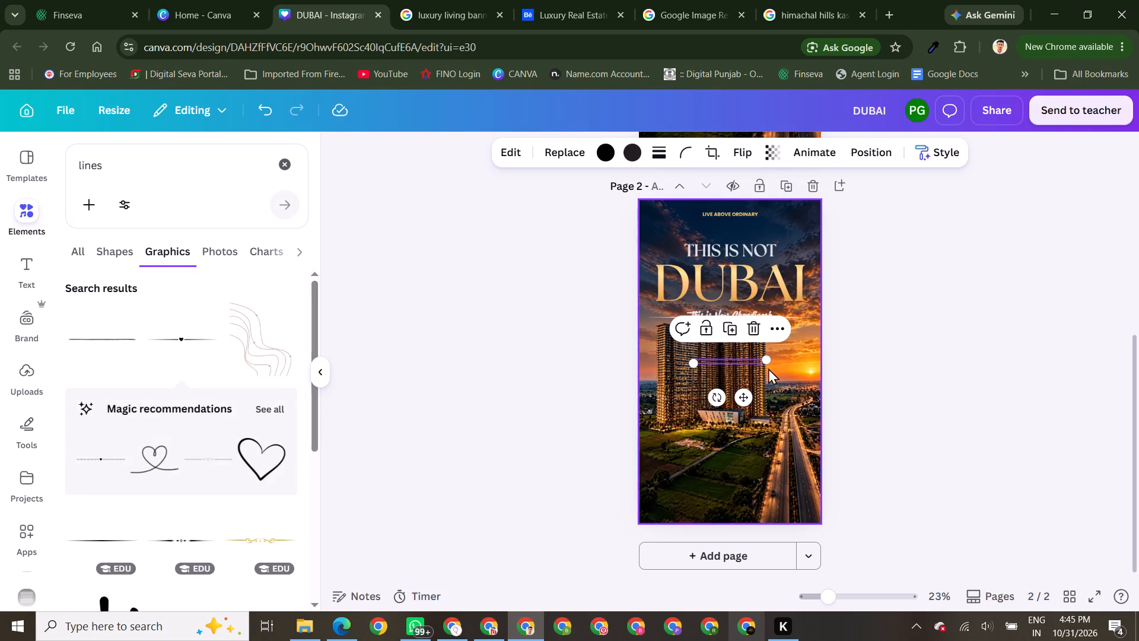
drag(763, 362, 731, 354)
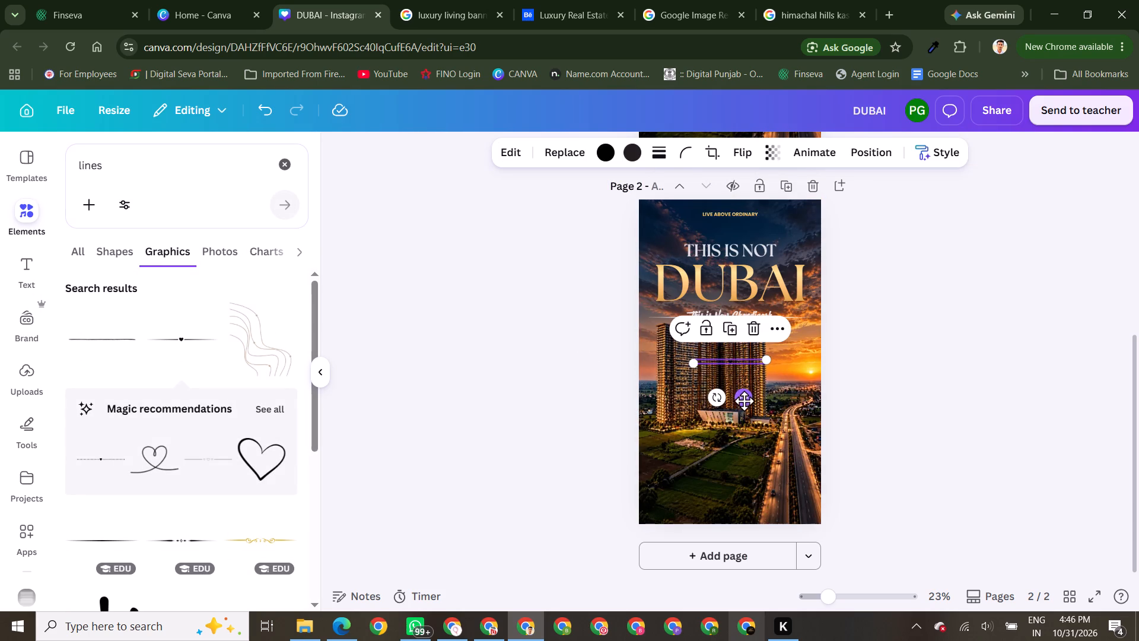
drag(745, 401, 746, 266)
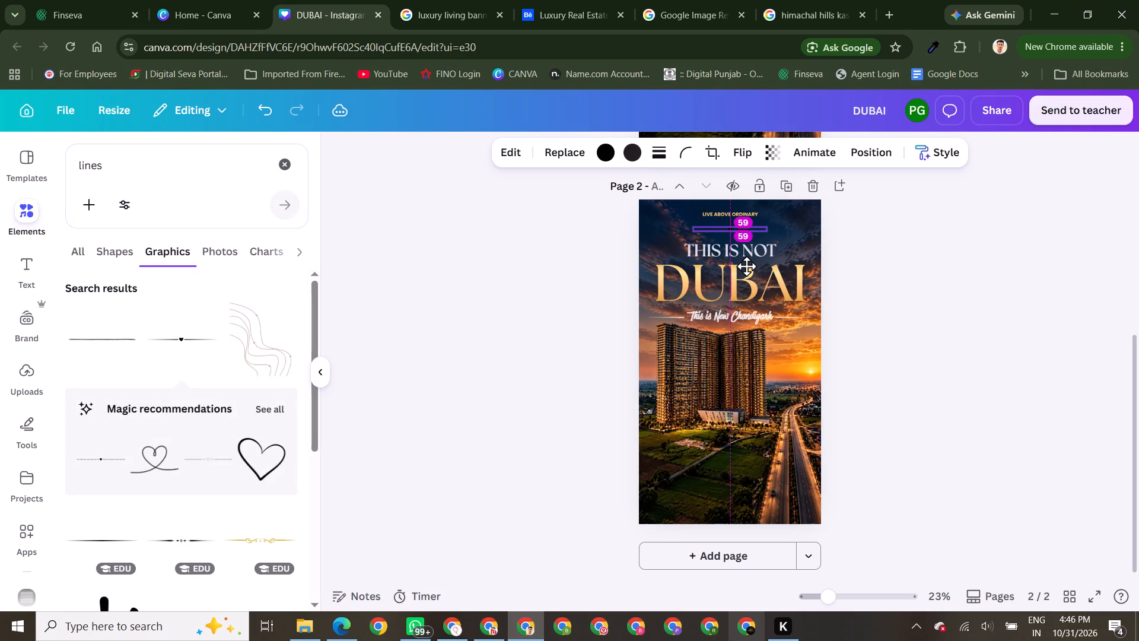
drag(746, 266, 746, 263)
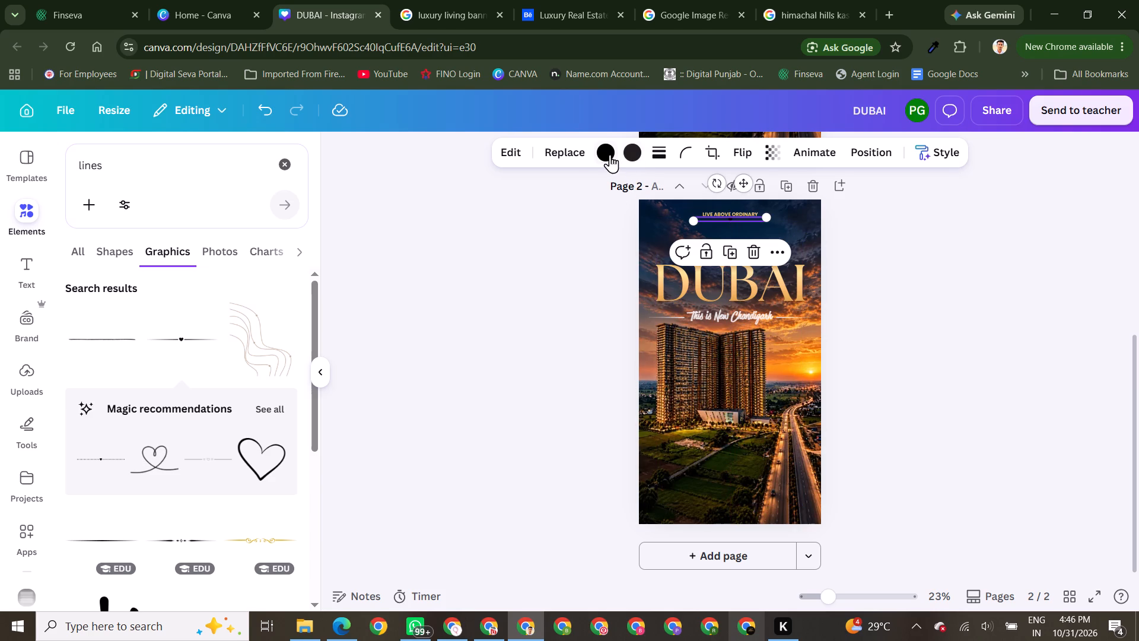
Recolour both colours of the heart divider with the gold already used in the design.
click(610, 154)
click(151, 262)
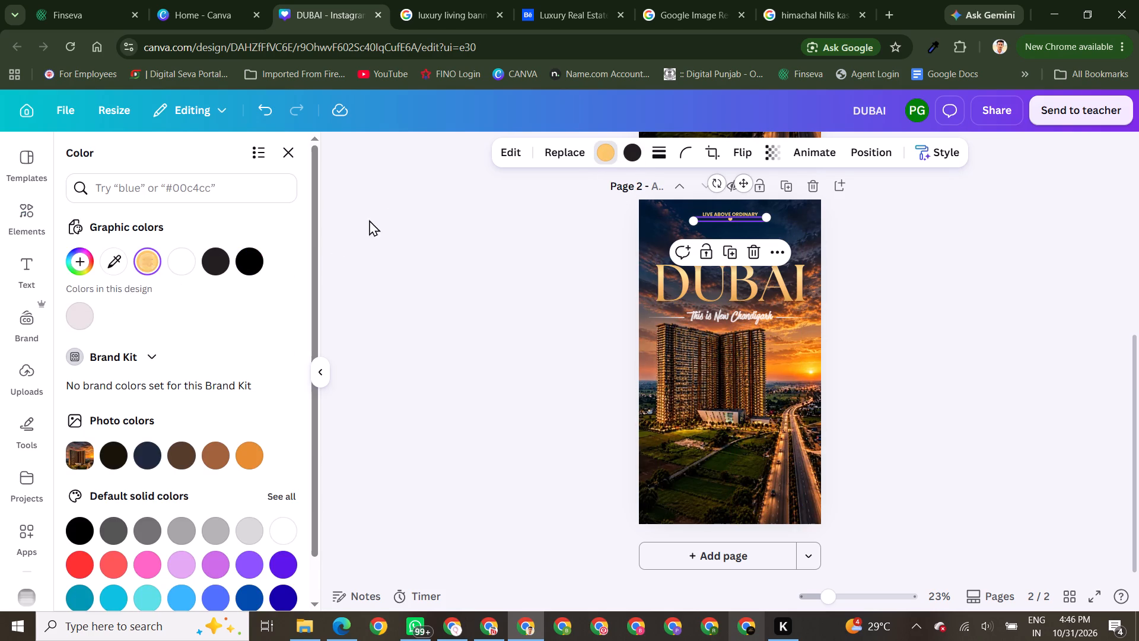
click(643, 152)
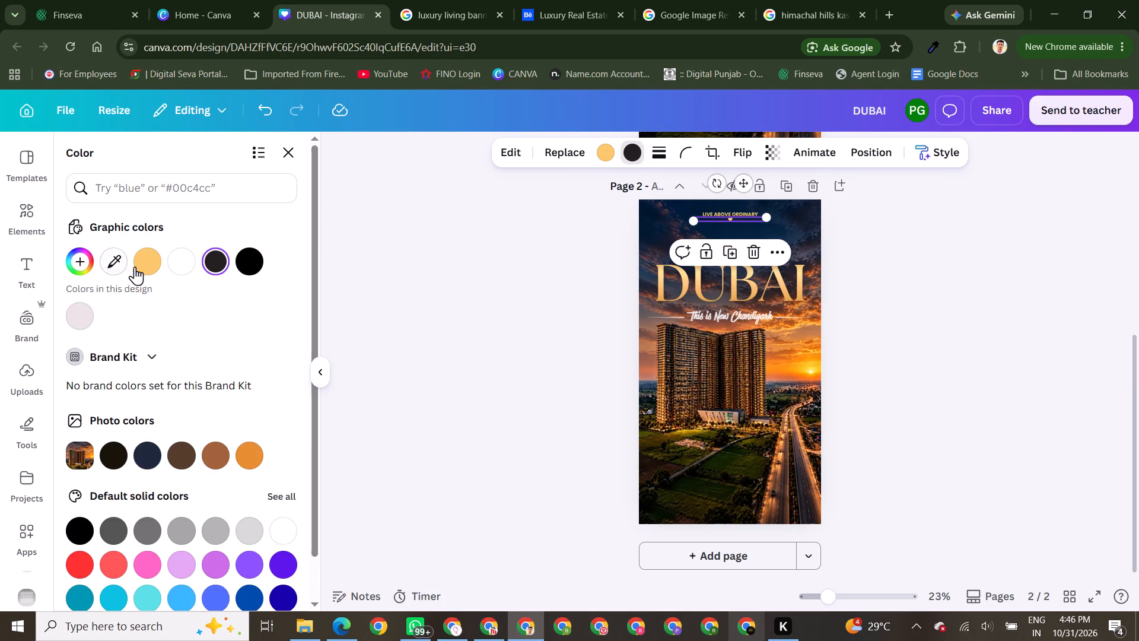
click(141, 266)
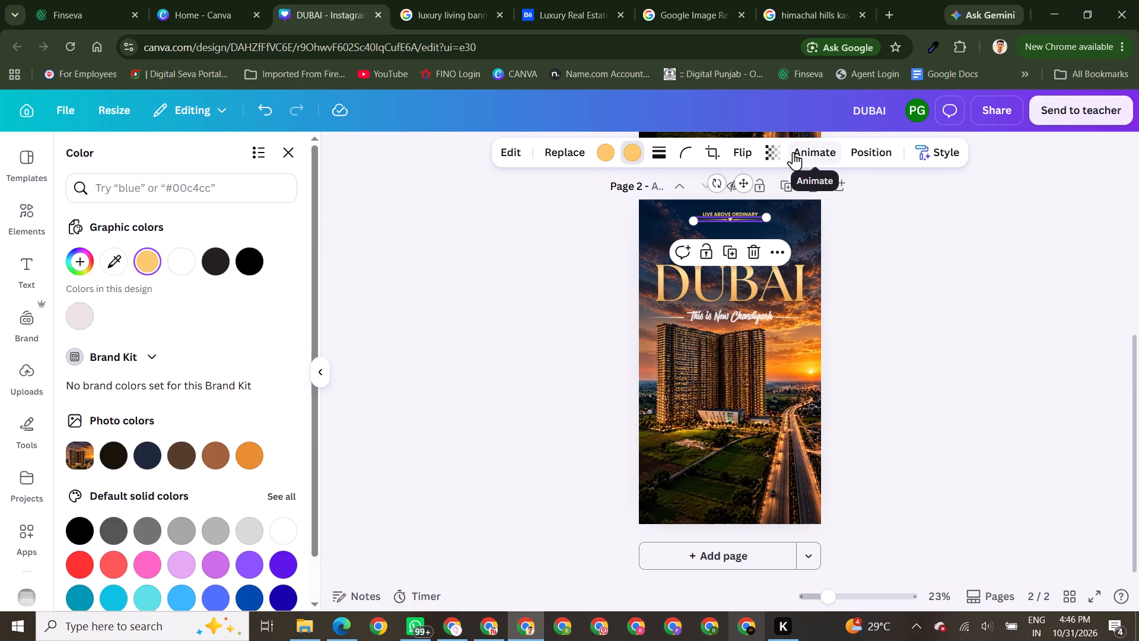
Set the heart divider's transparency to 60.
click(772, 154)
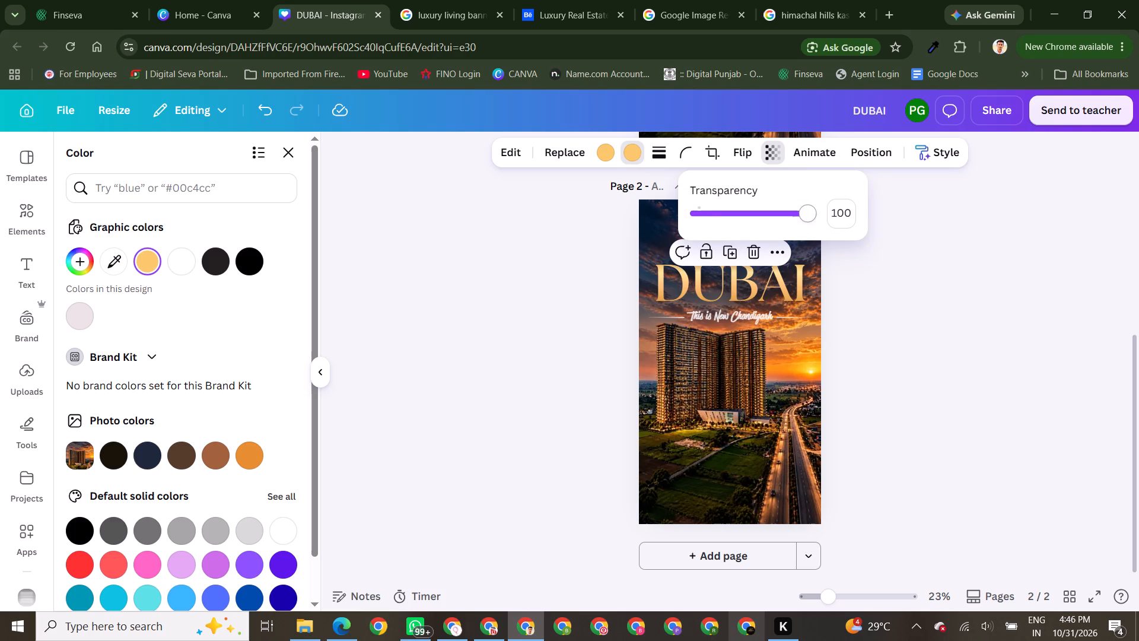
drag(802, 214, 763, 212)
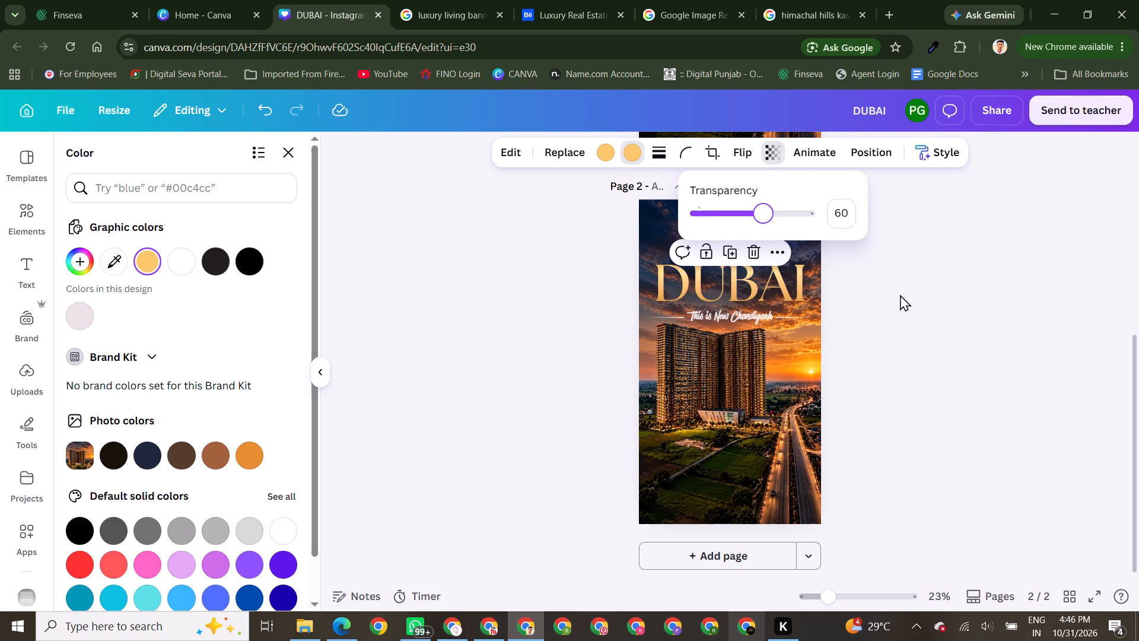
triple_click(900, 294)
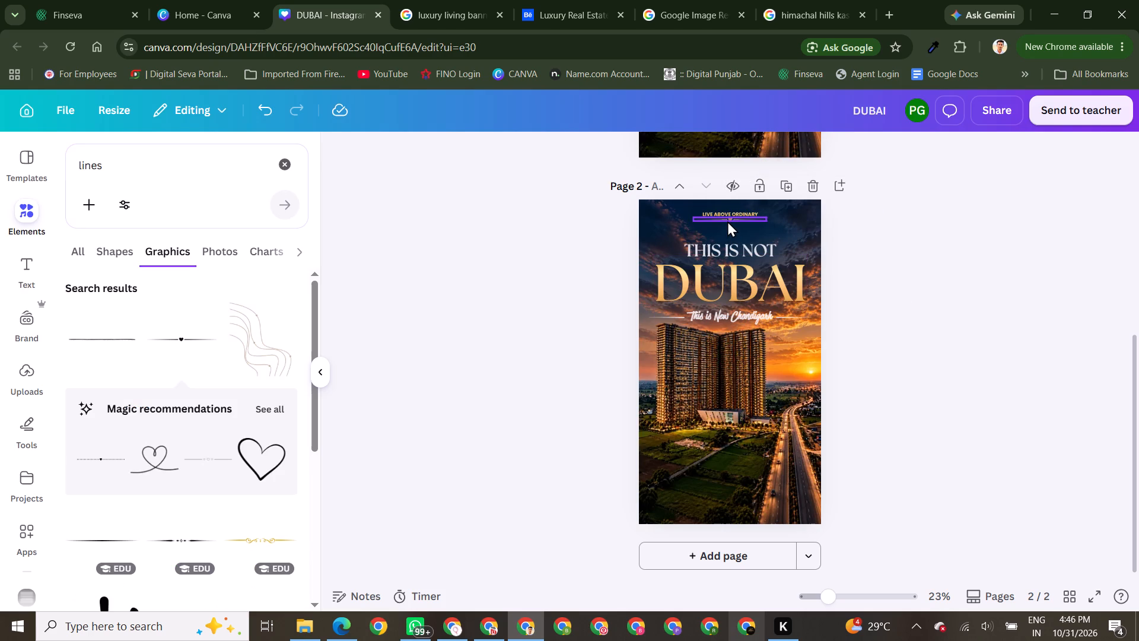
Nudge the heart divider slightly down, away from "LIVE ABOVE ORDINARY".
click(727, 221)
key(Down)
key(Down)
key(Down)
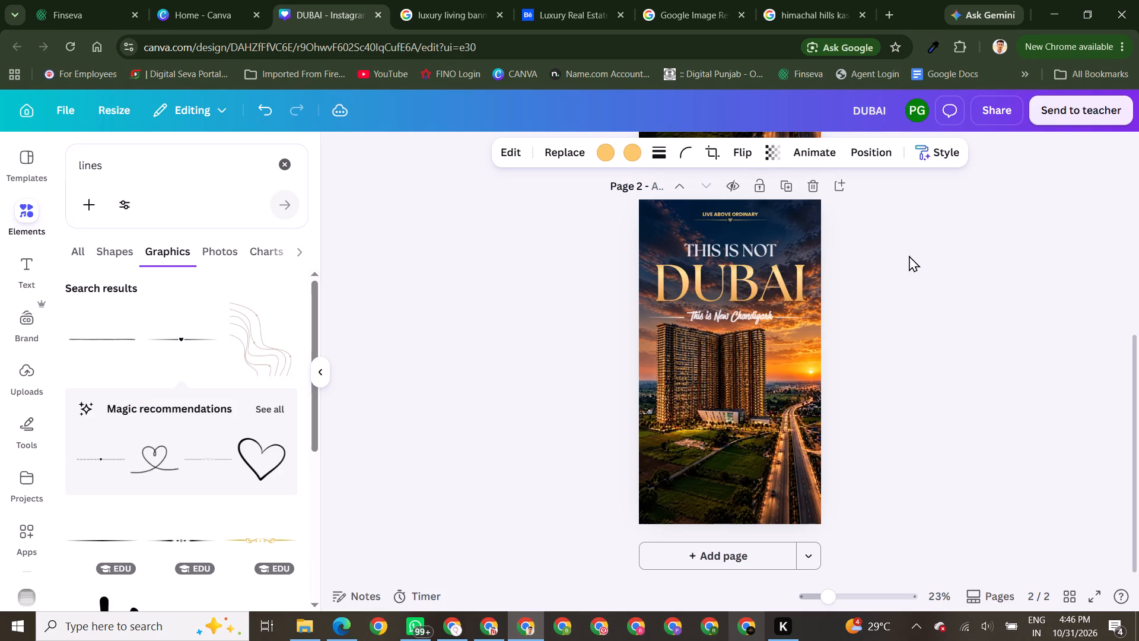
triple_click(917, 256)
click(917, 256)
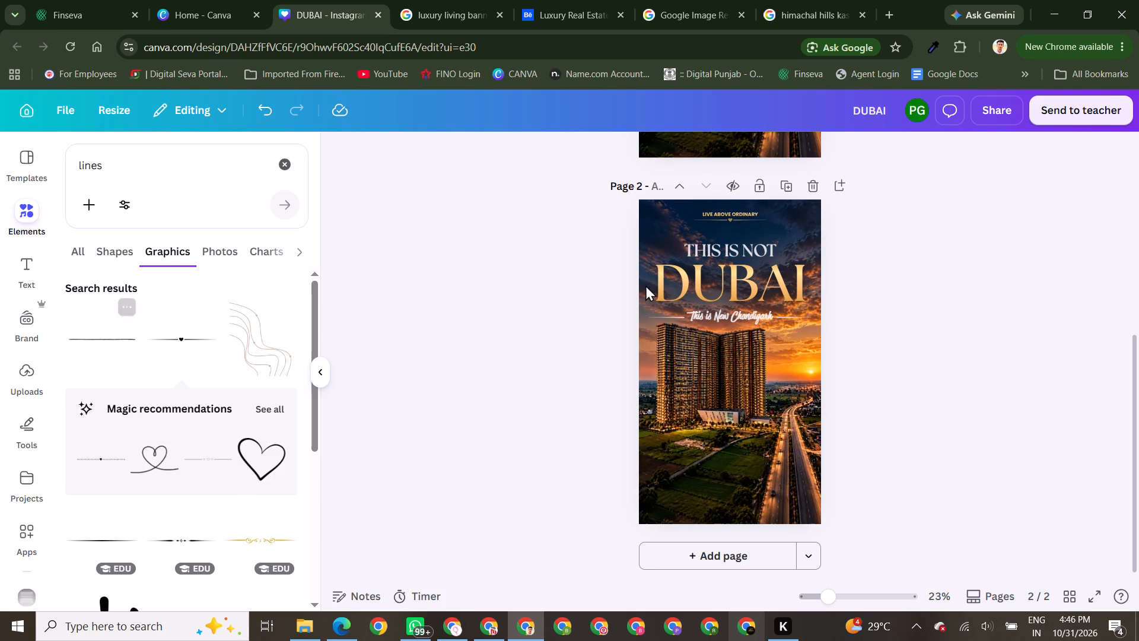
Duplicate the gold "DUBAI" text, place the copy over the lower part of the photo and change it to "ELEVATE".
click(718, 283)
click(737, 220)
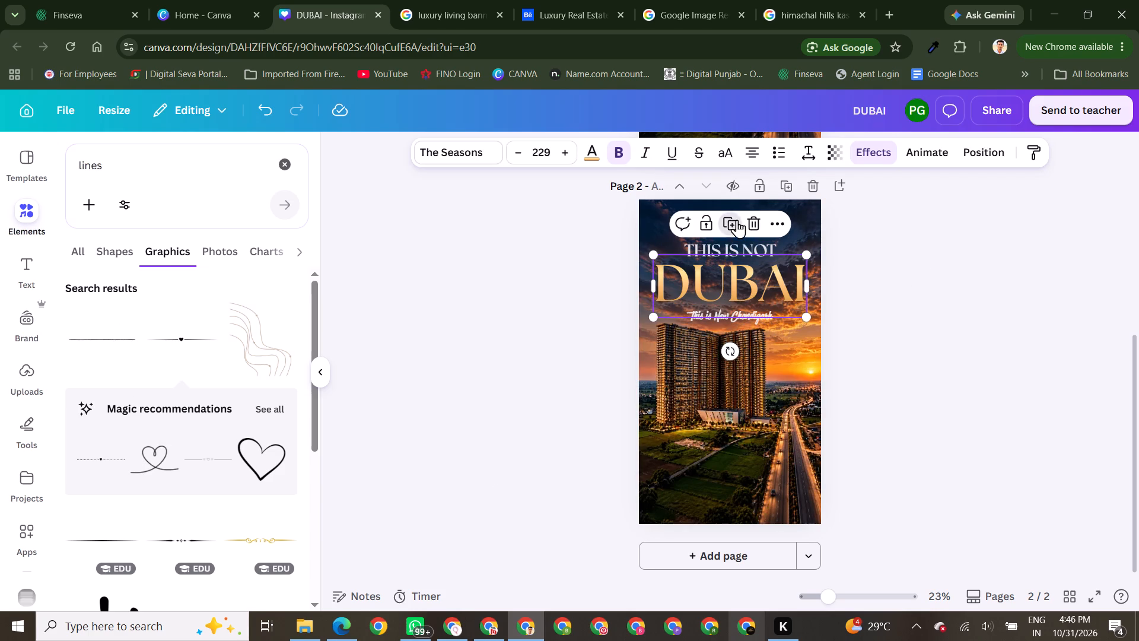
drag(769, 282, 757, 412)
click(757, 412)
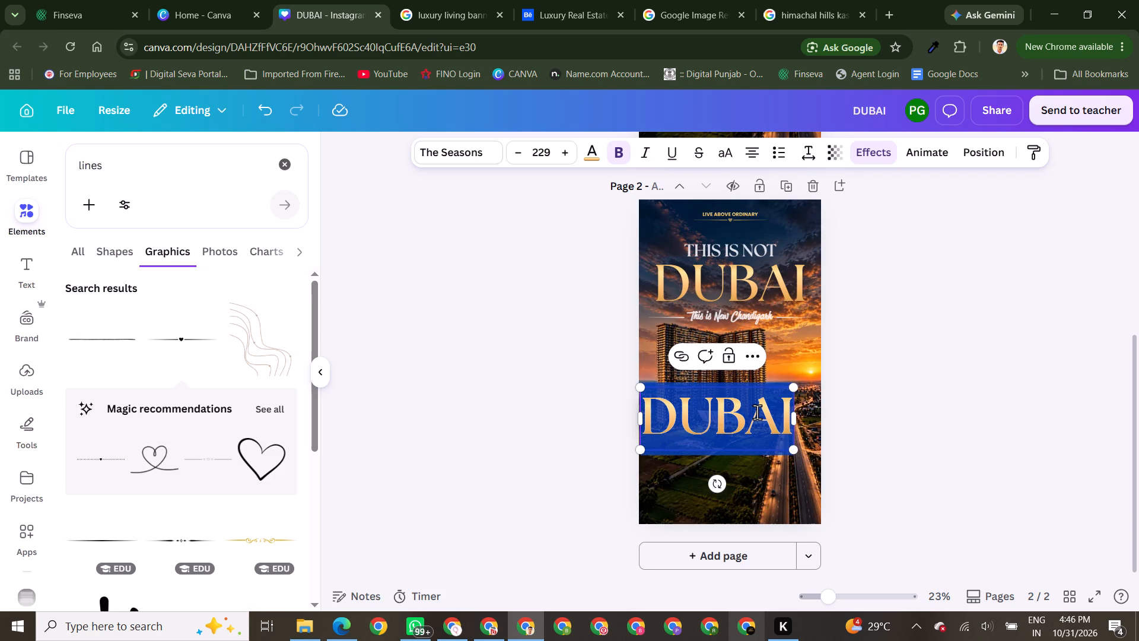
text(ELEVATE)
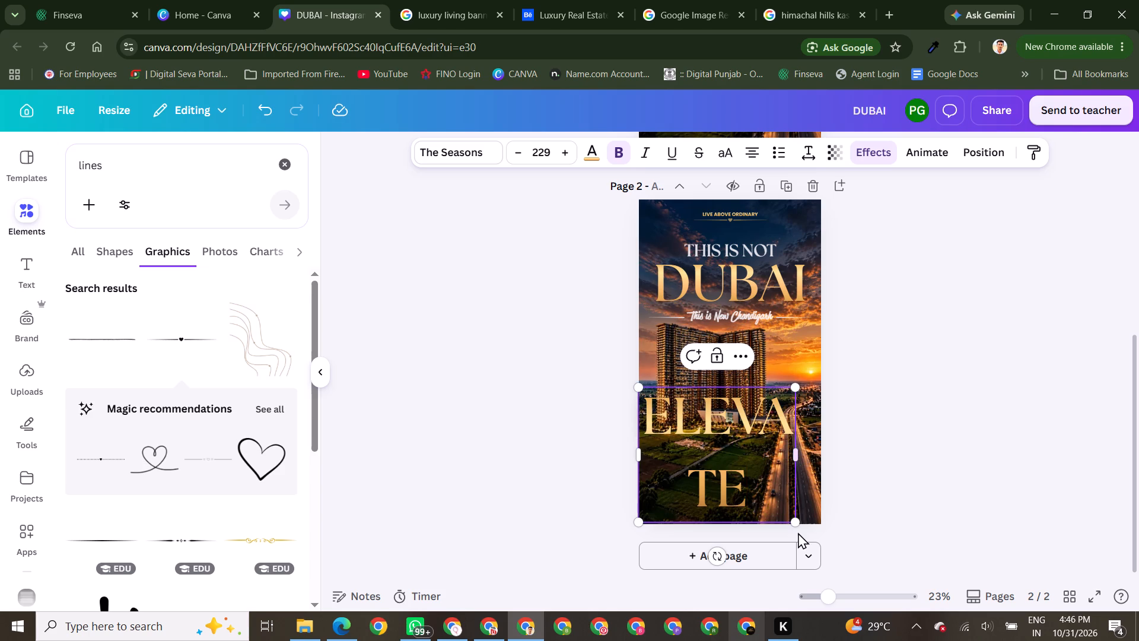
Shrink "ELEVATE" to about size 69.8, fit it on one line and place it in the page's lower-left area.
drag(797, 526, 688, 432)
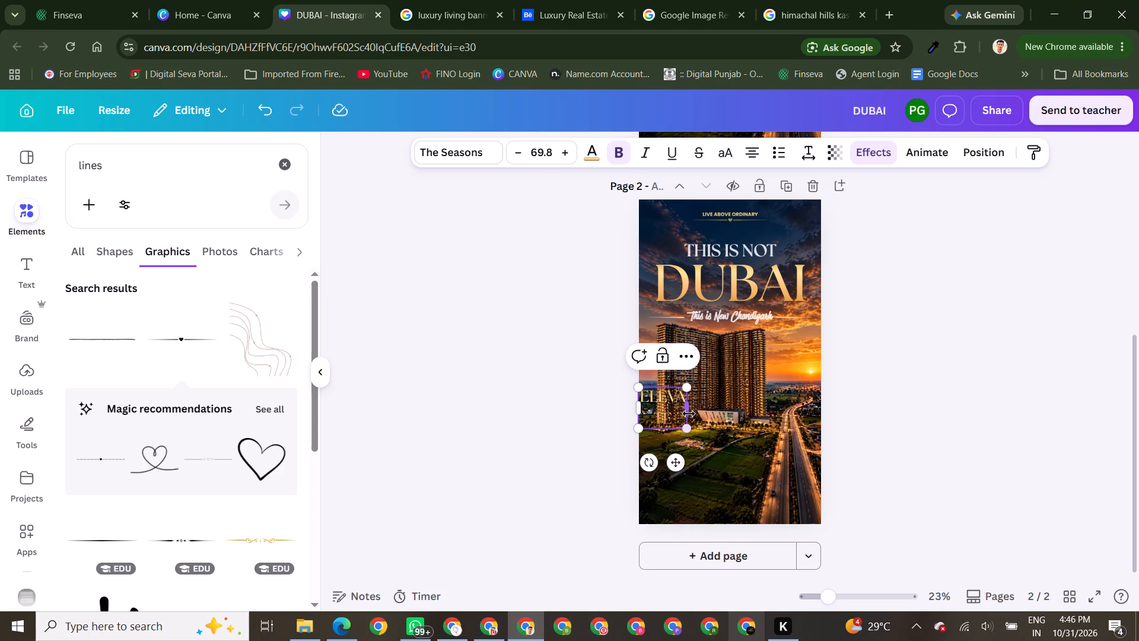
drag(691, 411, 711, 400)
drag(688, 445, 711, 488)
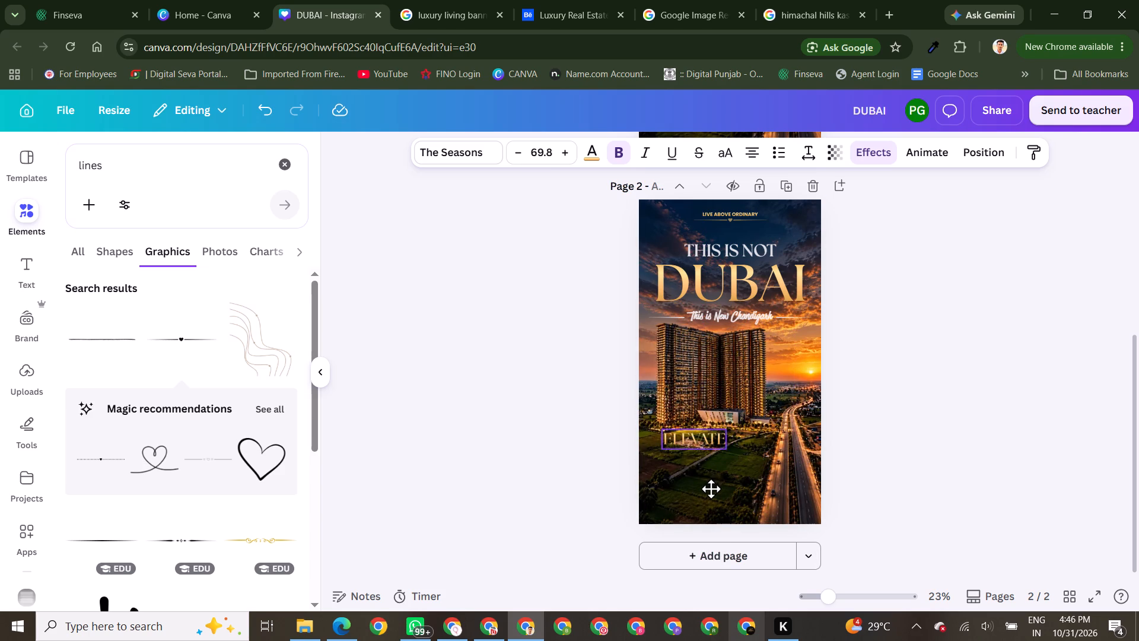
drag(711, 488, 698, 504)
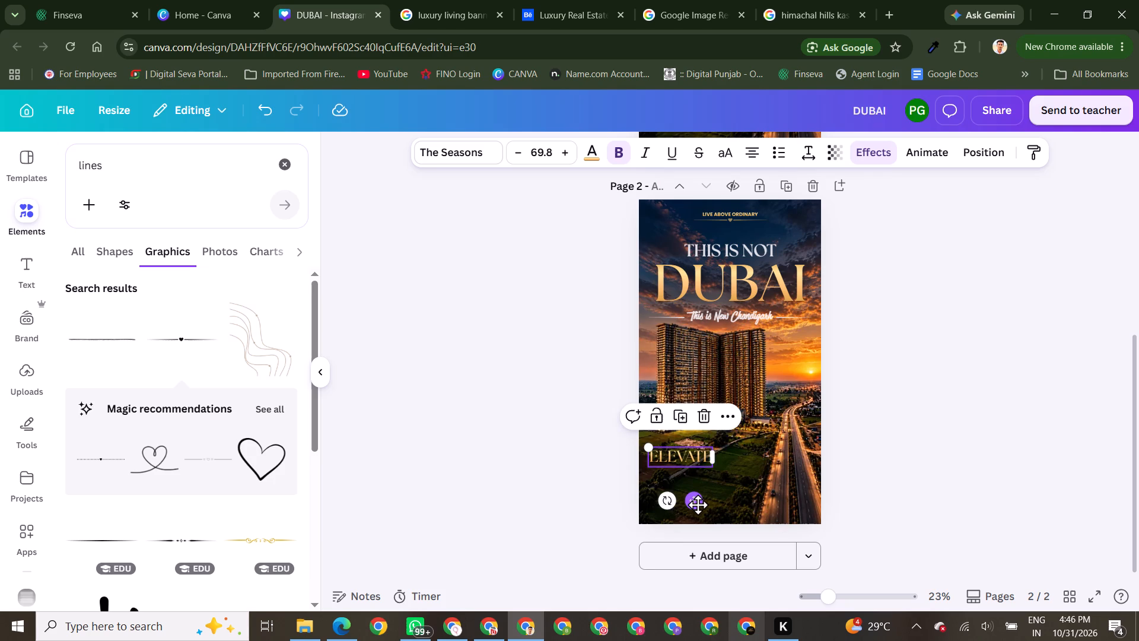
drag(698, 504, 703, 504)
triple_click(547, 483)
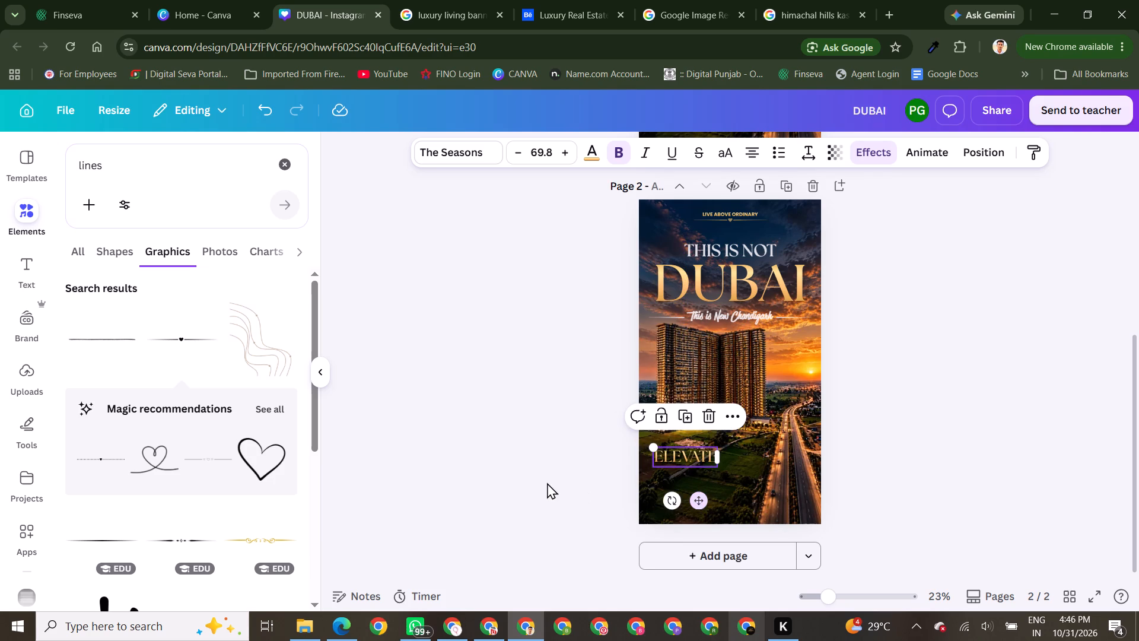
Duplicate "ELEVATE", change the copy to "ADDRESS" on one line, and place it below and slightly right of "ELEVATE".
click(688, 455)
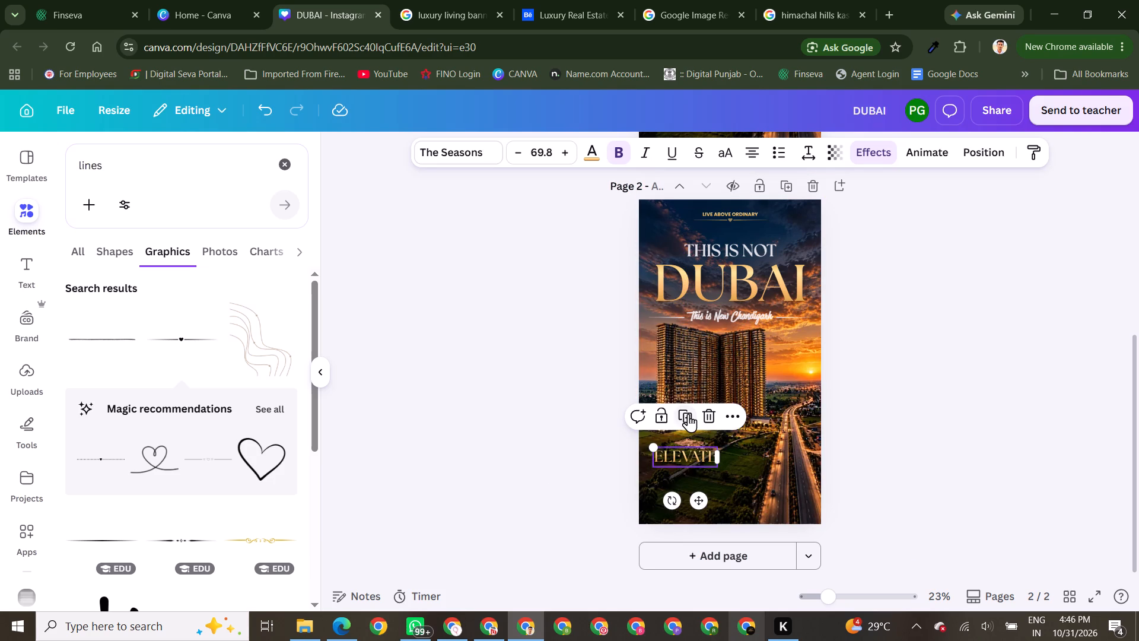
click(688, 414)
drag(697, 457, 707, 472)
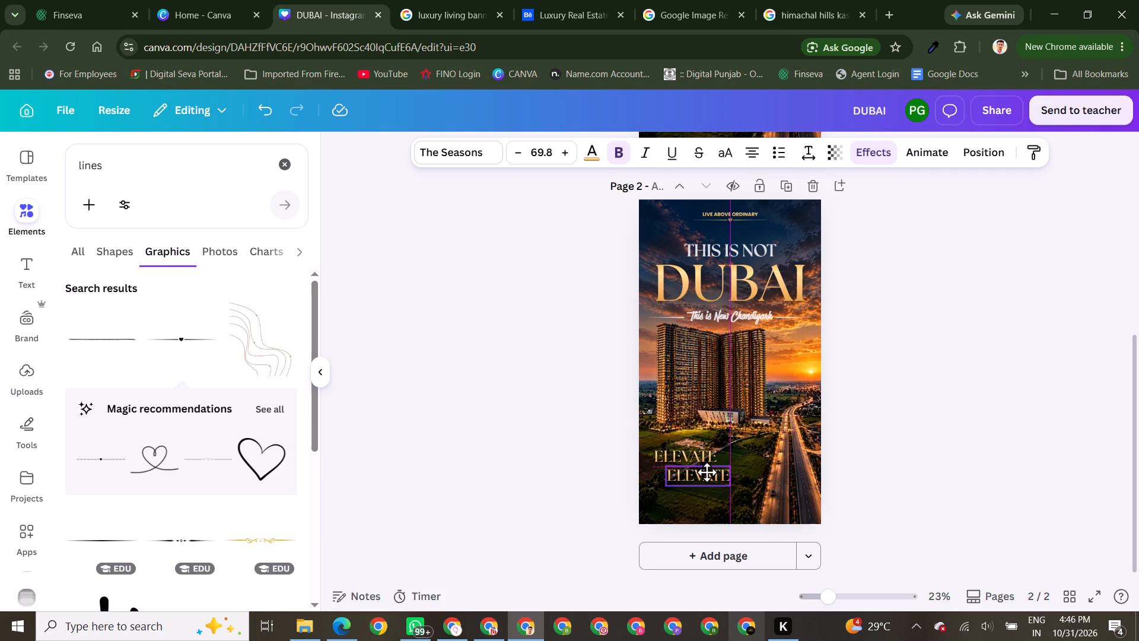
drag(707, 472, 707, 468)
click(707, 468)
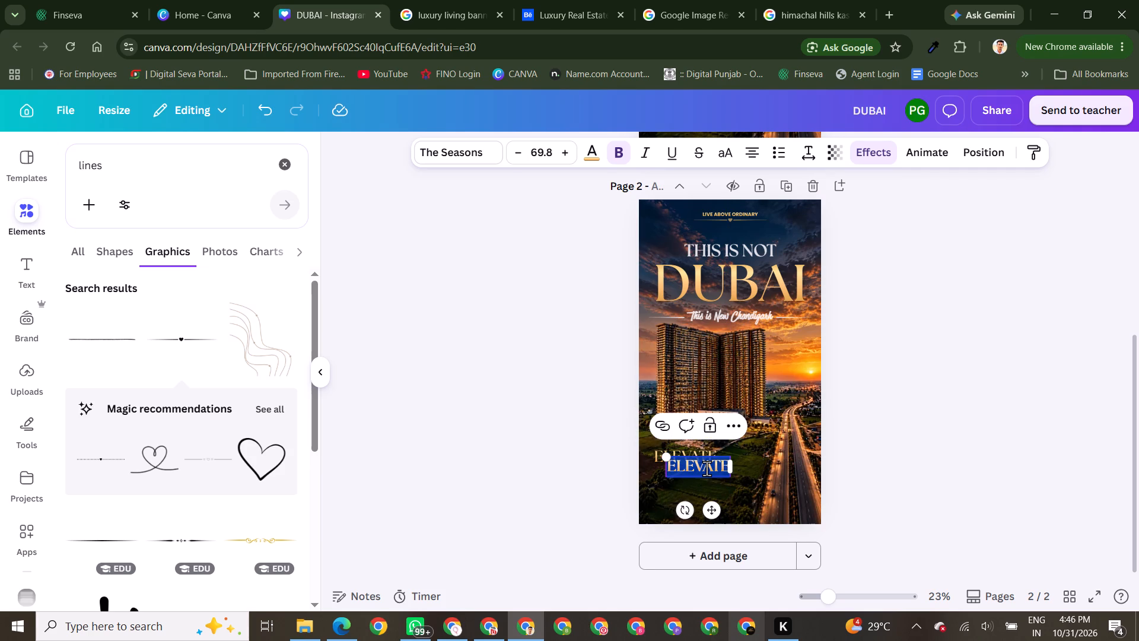
text(ADDRESS)
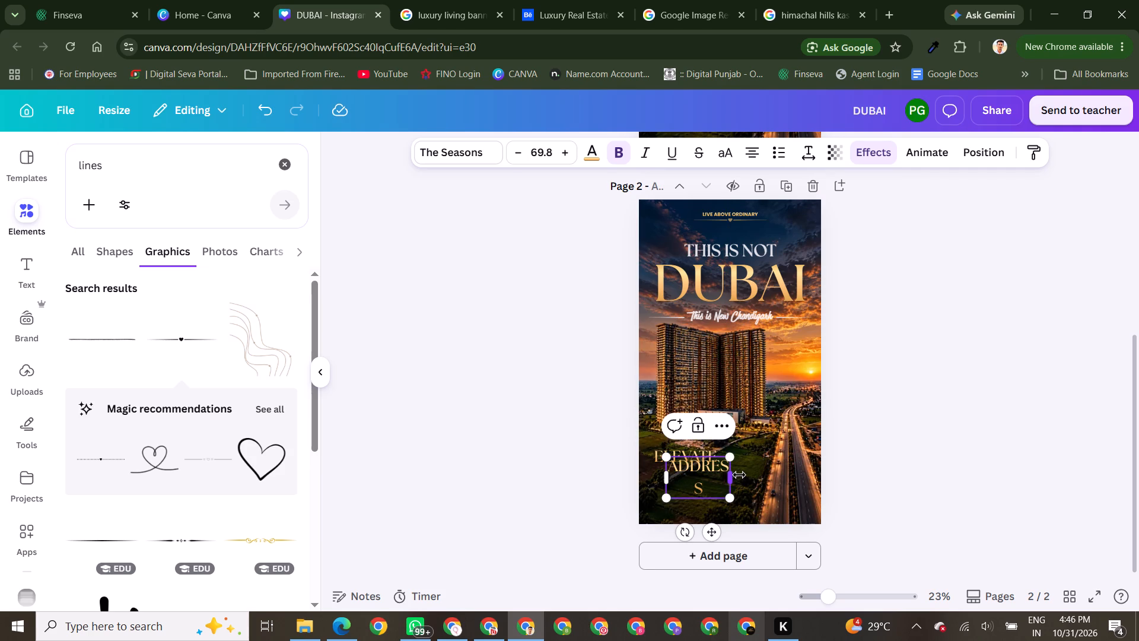
drag(739, 475, 752, 475)
drag(712, 477, 712, 480)
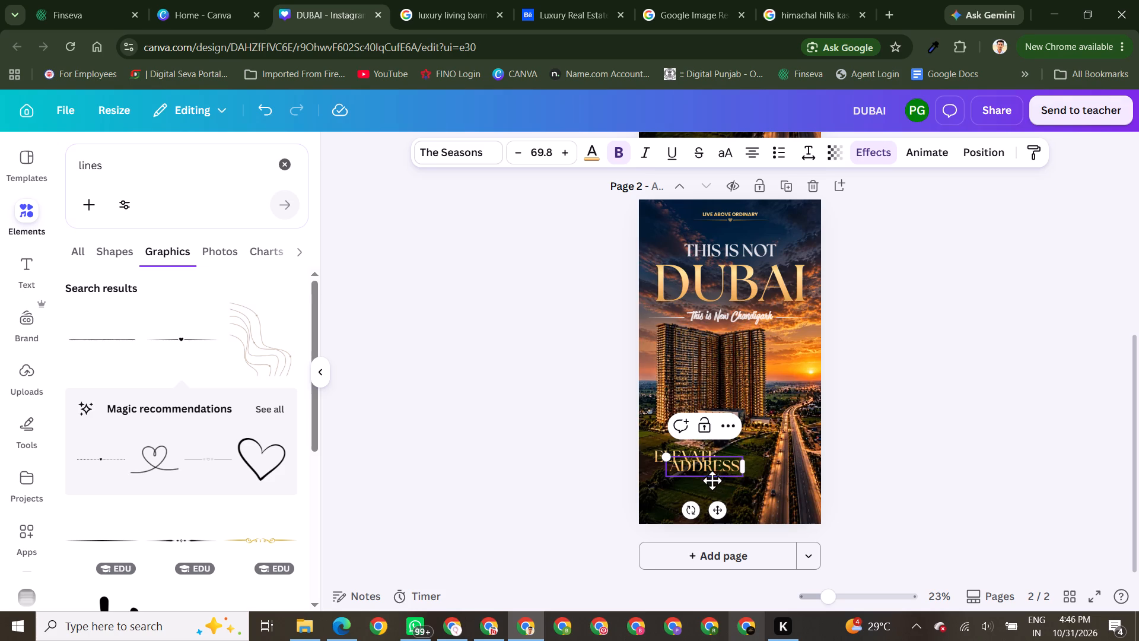
drag(712, 480, 712, 483)
double_click(552, 489)
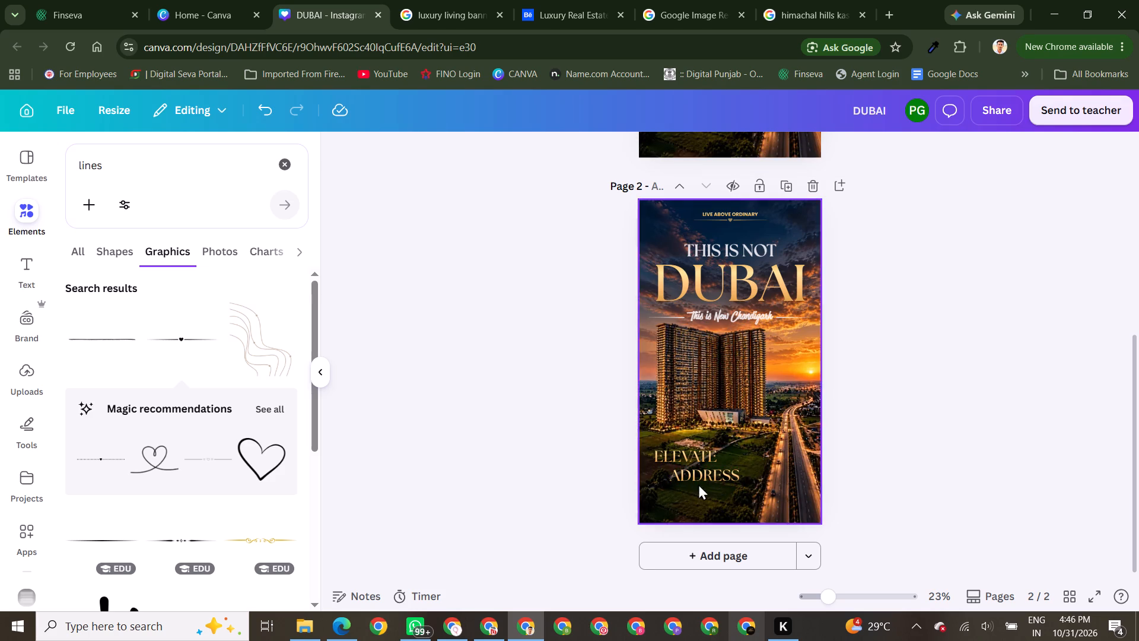
Shift "ADDRESS" slightly right and nudge it up closer beneath "ELEVATE".
click(719, 479)
key(Up)
key(Up)
key(Up)
key(Up)
key(Up)
key(Up)
key(Up)
key(Up)
key(Up)
key(Up)
key(Up)
key(Up)
key(Up)
key(Up)
key(Up)
key(Up)
key(Up)
key(Up)
key(Up)
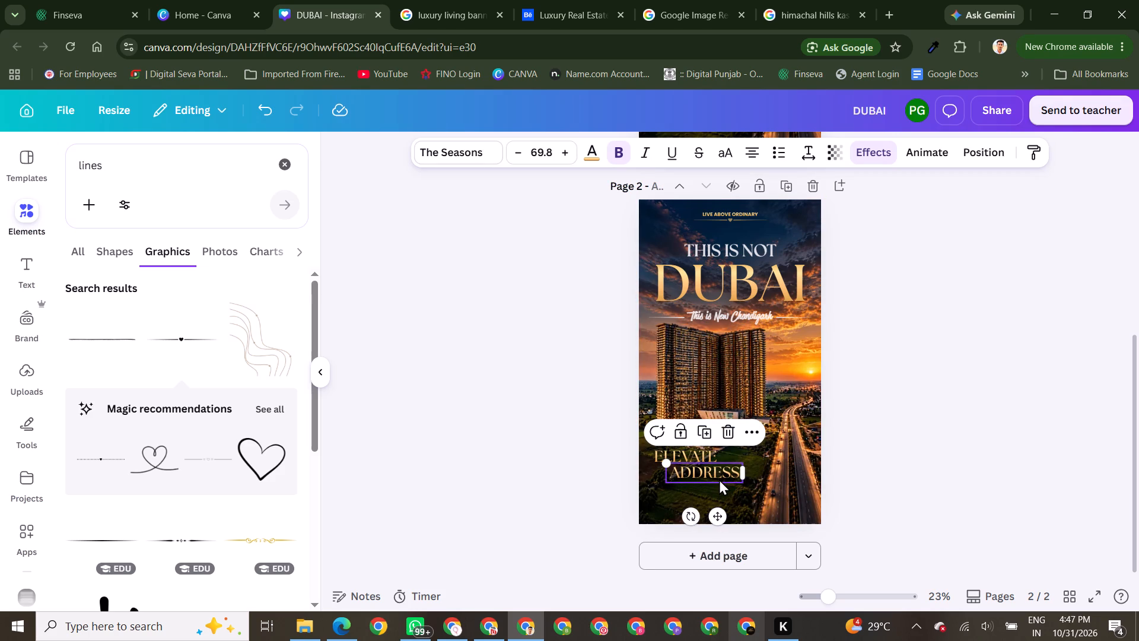
click(719, 479)
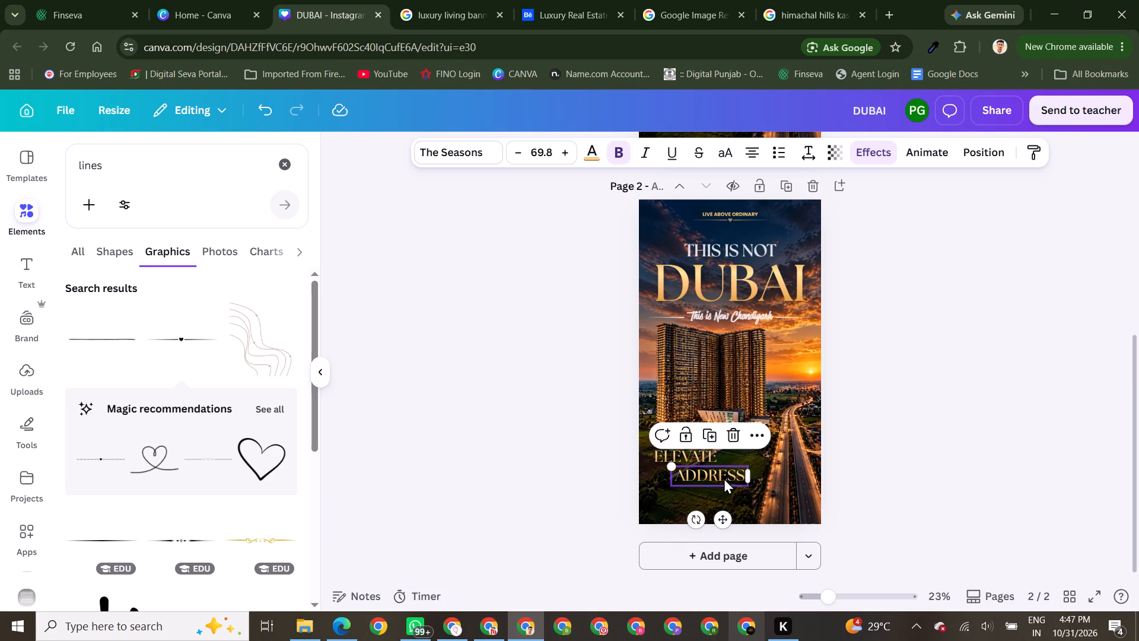
key(Up)
key(Up)
key(Up)
key(Up)
key(Up)
key(Up)
key(Up)
key(Up)
key(Up)
key(Up)
key(Up)
key(Up)
key(Up)
key(Up)
key(Up)
key(Up)
key(Up)
key(Up)
key(Up)
key(Up)
key(Up)
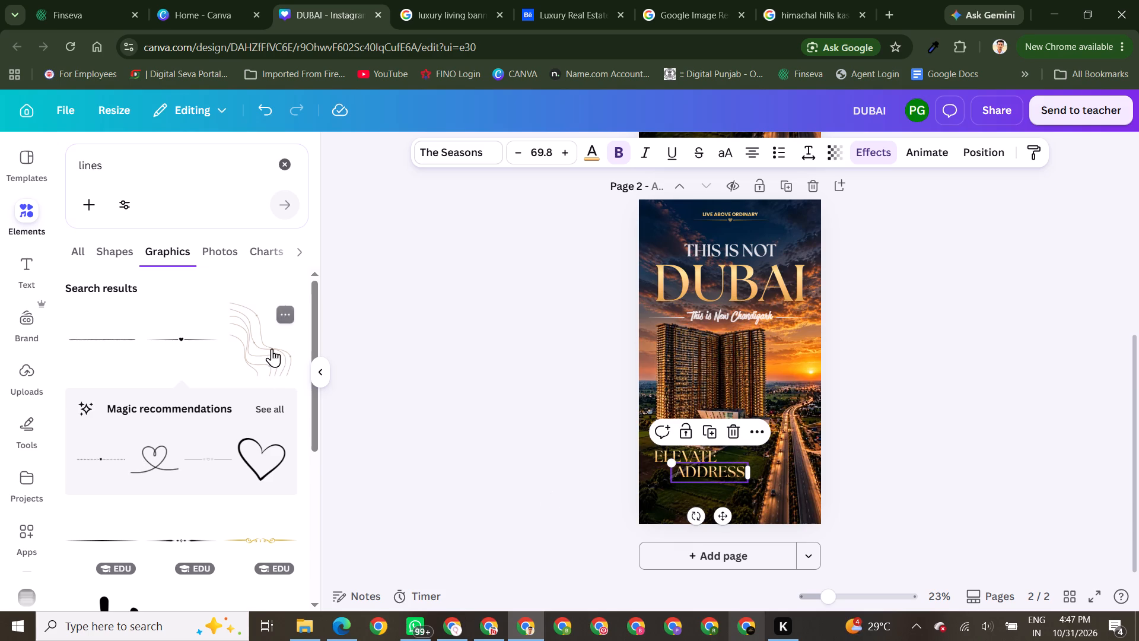
Add a subheading text reading "Your" below "ADDRESS".
click(4, 259)
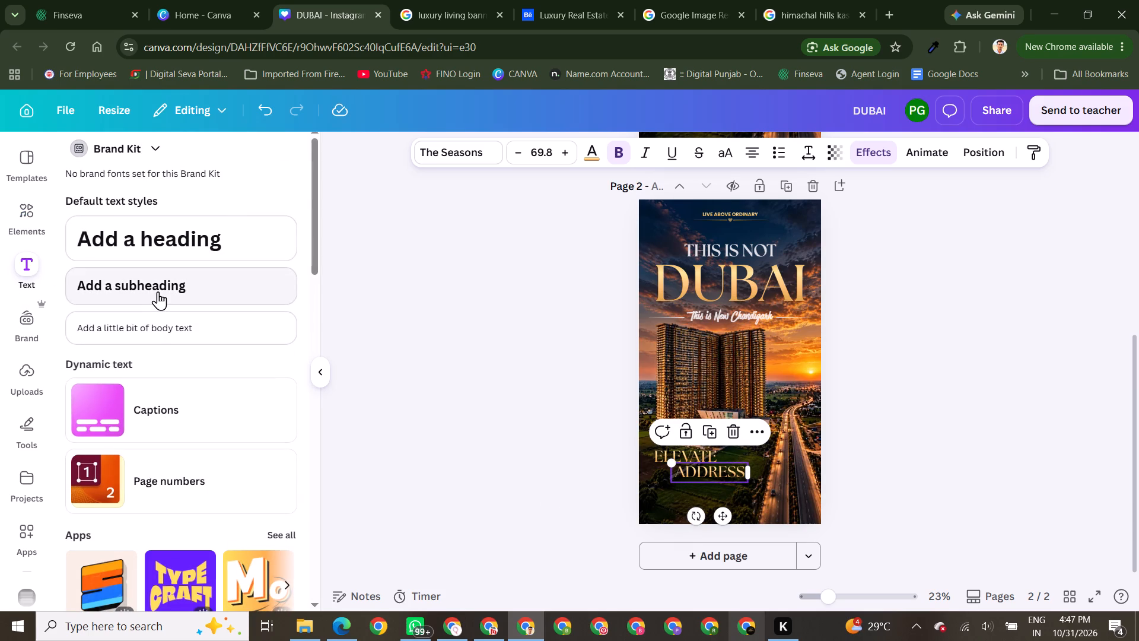
click(158, 291)
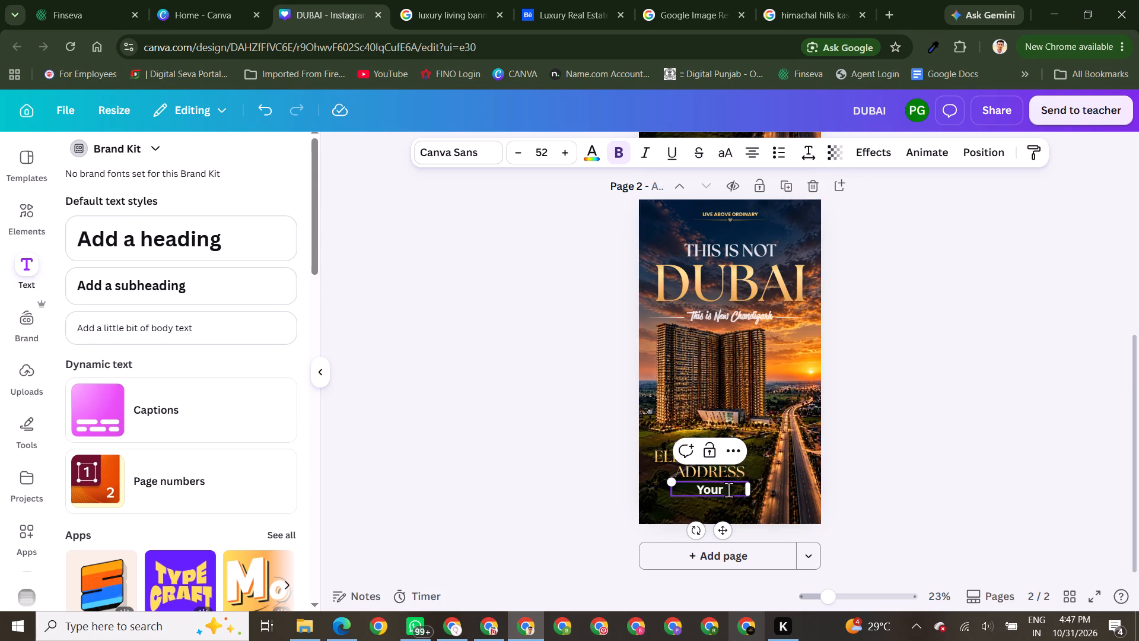
Change the font of "Your" to Brittany.
drag(728, 490, 651, 497)
click(459, 144)
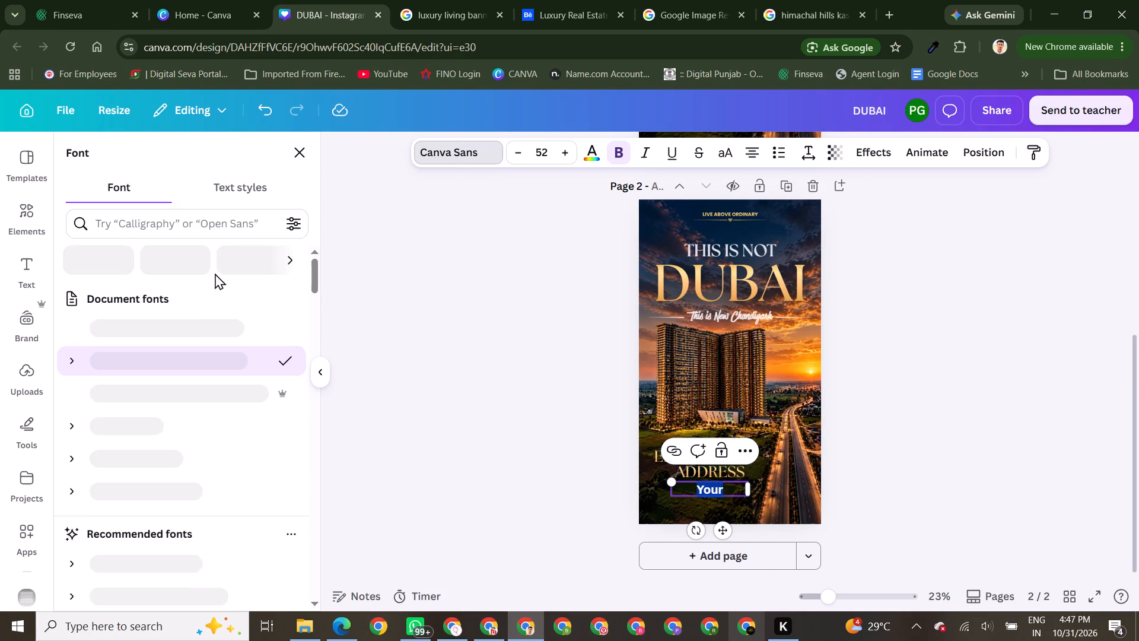
click(147, 399)
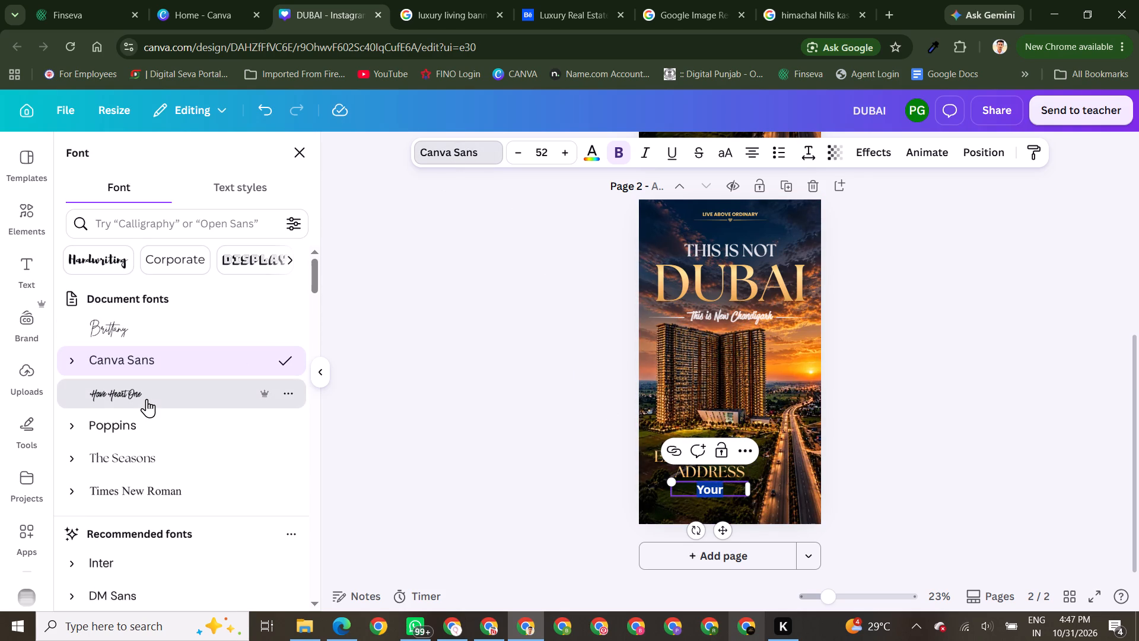
click(127, 321)
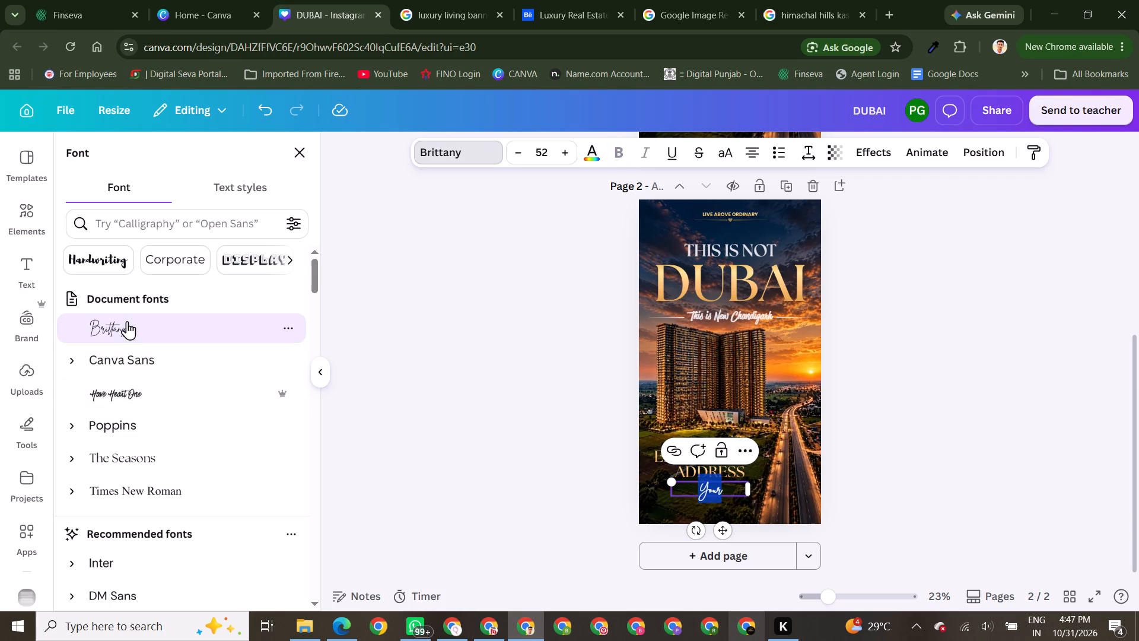
Apply the gold gradient already used in the design to the "Your" text.
click(590, 148)
click(222, 264)
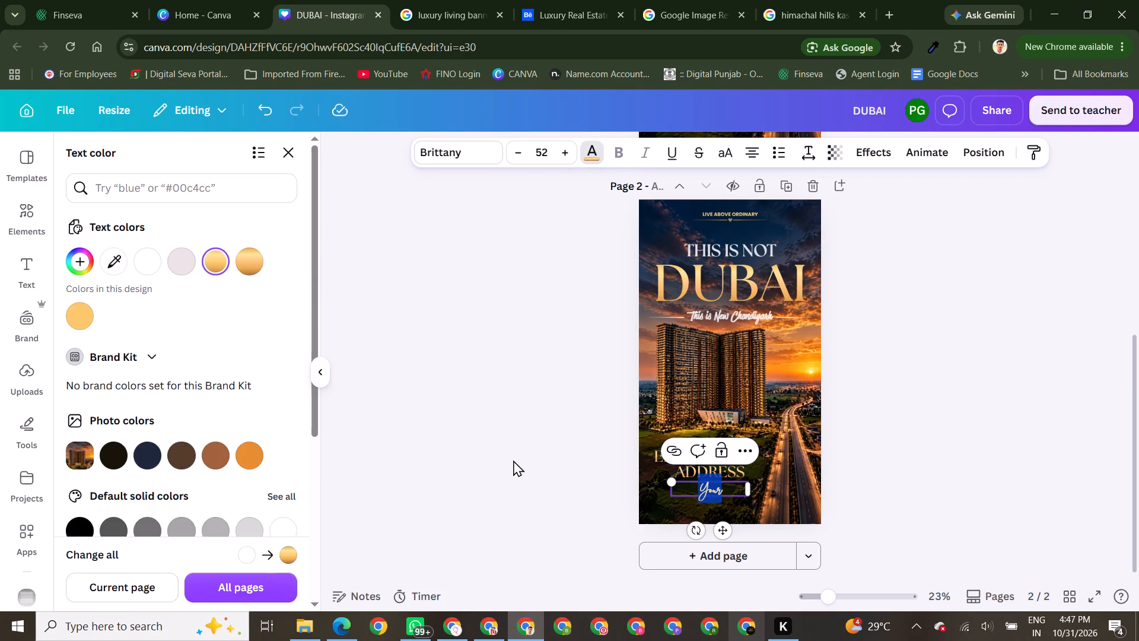
triple_click(513, 460)
double_click(513, 460)
Move "Your" beneath "ELEVATE" and just left of "ADDRESS", lowering it slightly to line up with "ADDRESS".
drag(716, 491, 681, 484)
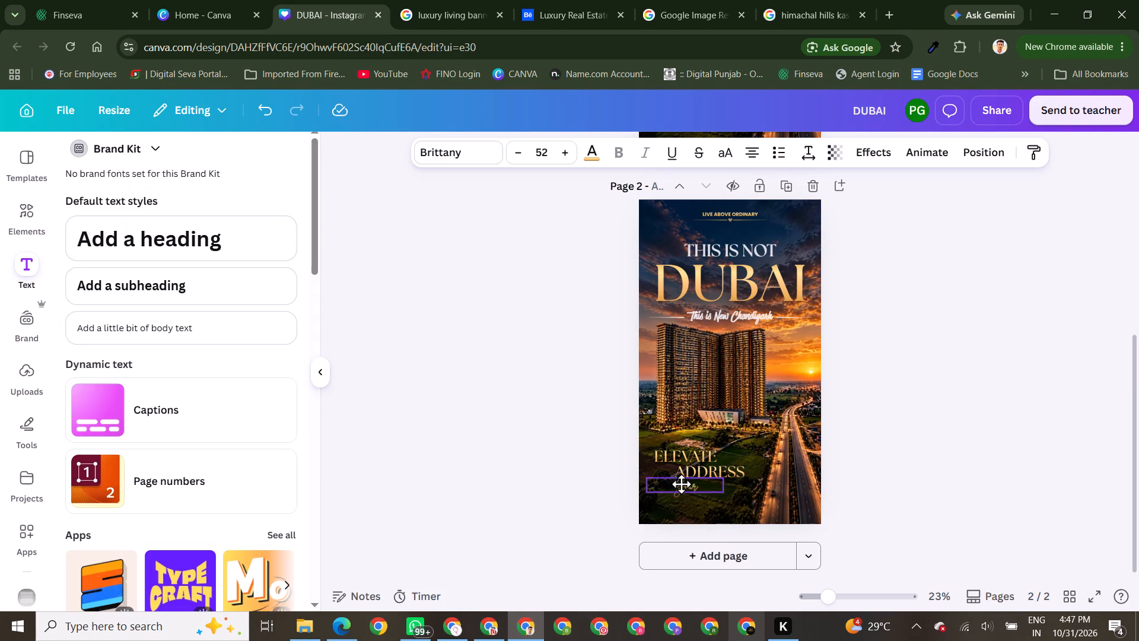
drag(681, 484, 672, 470)
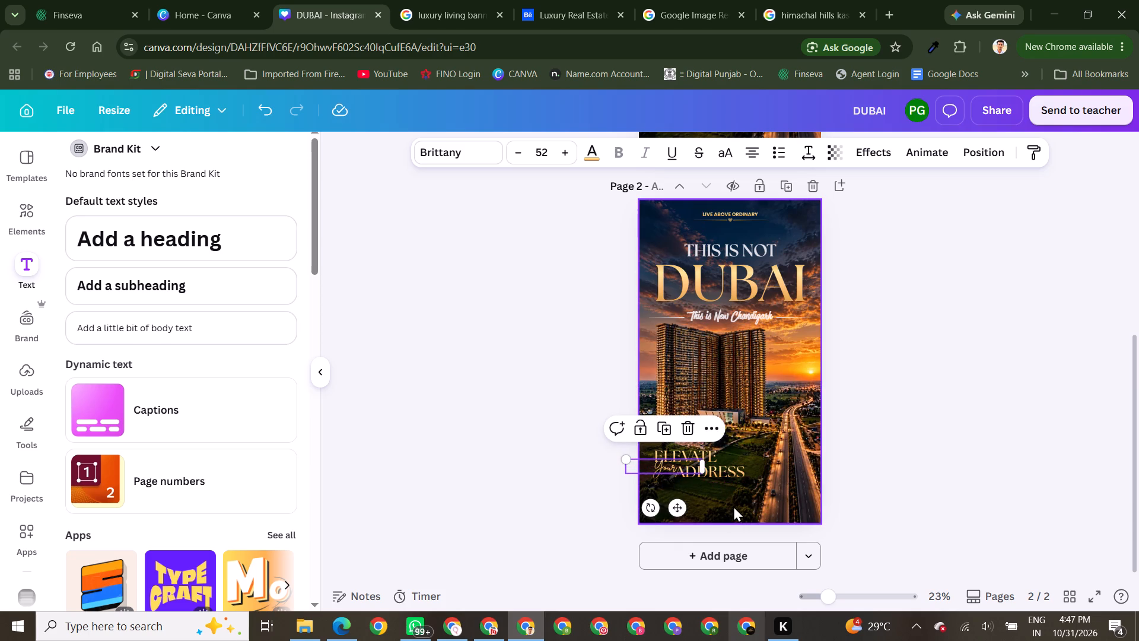
key(Down)
key(Down)
key(Down)
key(Down)
key(Down)
key(Down)
key(Down)
key(Down)
key(Down)
key(Down)
key(Down)
key(Down)
key(Down)
key(Down)
key(Down)
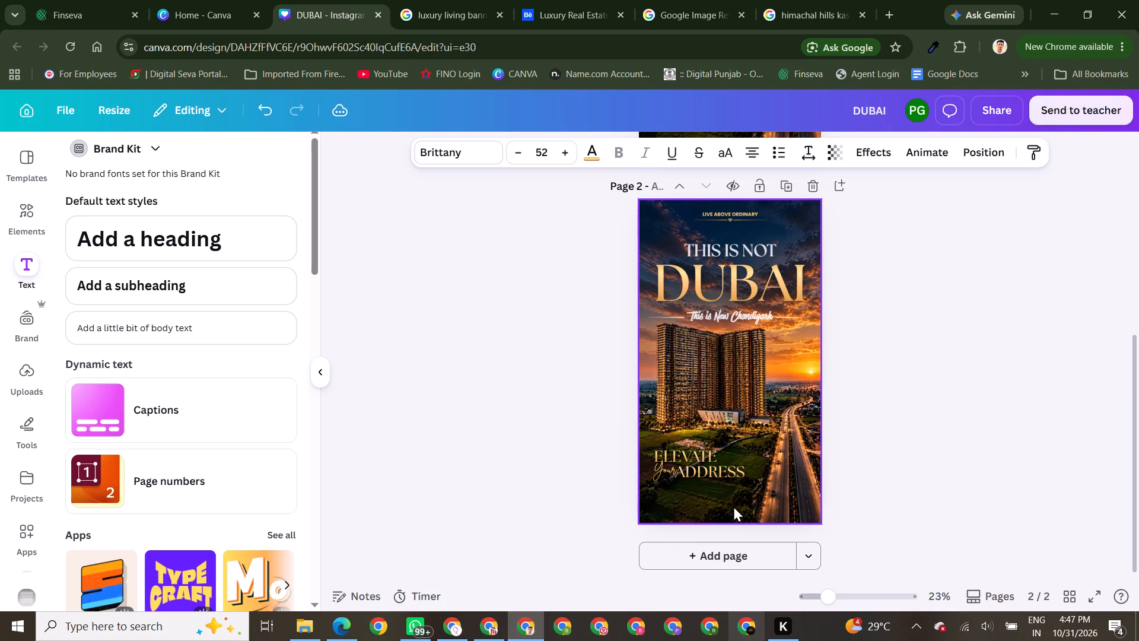
key(Right)
key(Right)
key(Right)
key(Down)
key(Up)
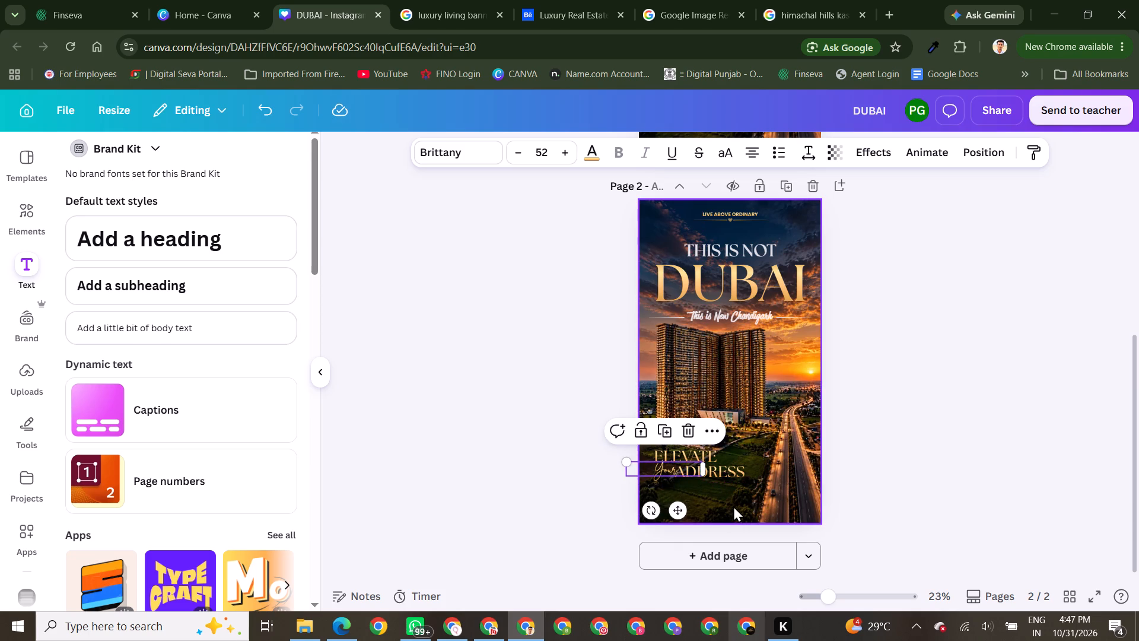
Nudge "Your" right until it meets the start of "ADDRESS", and raise it slightly toward "ELEVATE".
key(Right)
key(Right)
key(Right)
key(Right)
key(Right)
key(Right)
key(Right)
key(Right)
key(Right)
key(Right)
key(Right)
key(Right)
key(Right)
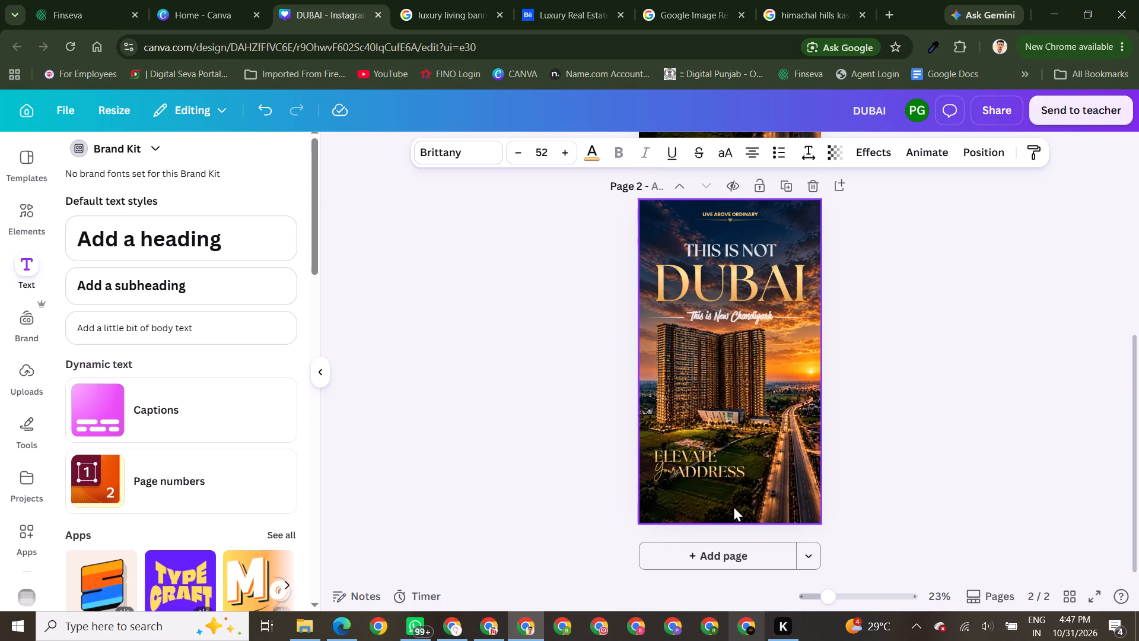
key(Right)
key(Right)
key(Right)
key(Right)
key(Right)
key(Right)
key(Right)
key(Right)
key(Right)
key(Right)
key(Right)
key(Right)
key(Right)
key(Right)
key(Right)
key(Right)
key(Right)
key(Right)
key(Right)
key(Right)
key(Up)
key(Up)
key(Up)
key(Up)
key(Up)
key(Up)
key(Up)
key(Up)
key(Up)
key(Up)
key(Up)
key(Up)
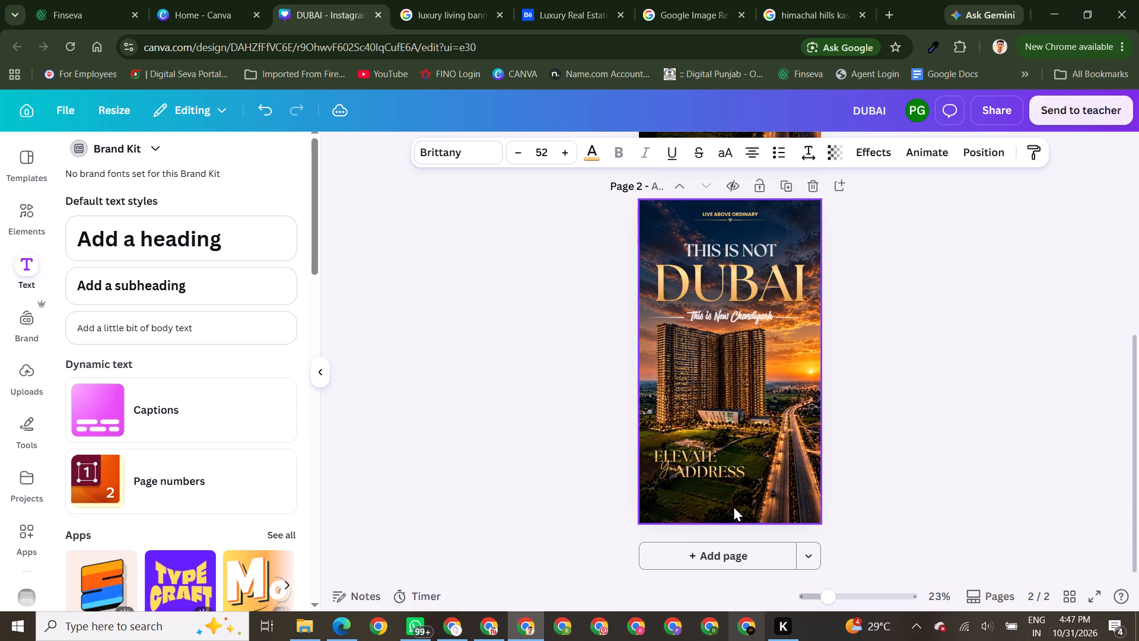
Nudge "ADDRESS" slightly right and up so it sits clear of "Your" and closer beneath "ELEVATE".
click(725, 472)
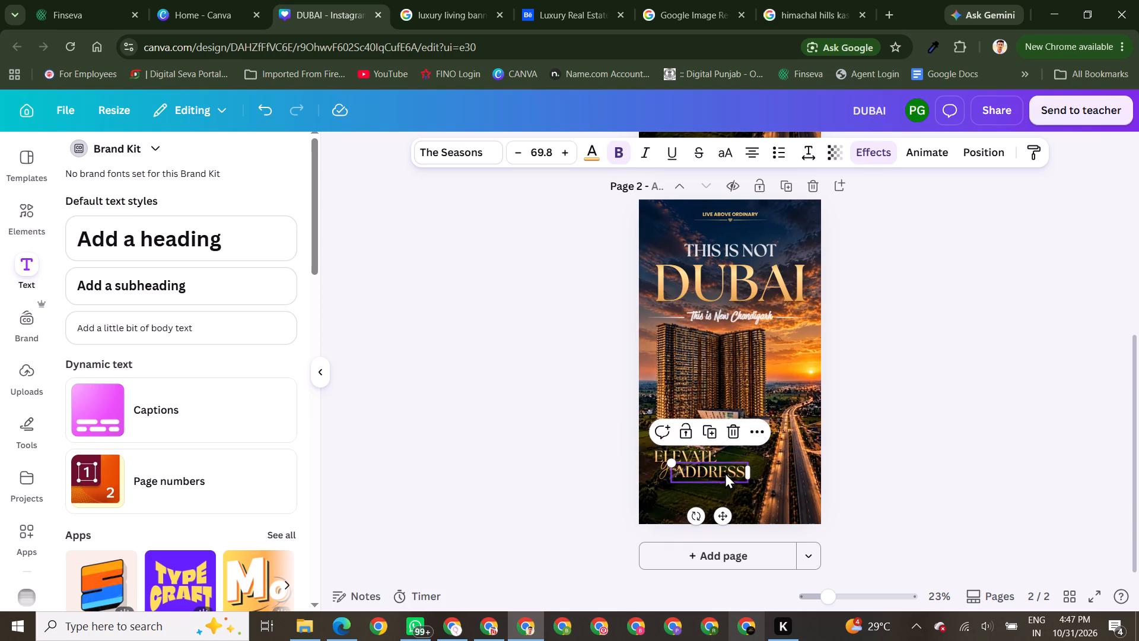
key(Right)
key(Right)
key(Right)
key(Right)
key(Right)
key(Right)
key(Right)
key(Right)
key(Right)
key(Right)
key(Right)
key(Right)
key(Right)
key(Right)
key(Right)
key(Right)
key(Right)
key(Right)
key(Right)
key(Right)
key(Up)
key(Up)
key(Up)
key(Up)
key(Up)
key(Up)
key(Up)
key(Up)
key(Up)
key(Up)
key(Up)
key(Up)
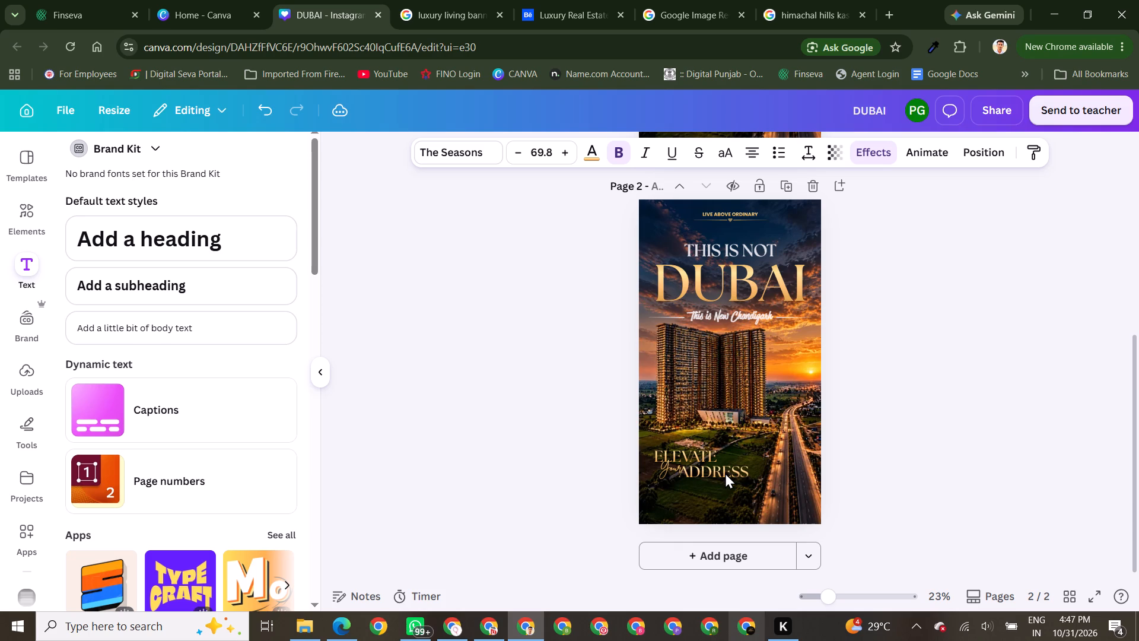
key(Right)
key(Right)
key(Right)
key(Right)
key(Right)
key(Right)
key(Right)
key(Right)
key(Right)
key(Right)
key(Right)
key(Right)
key(Right)
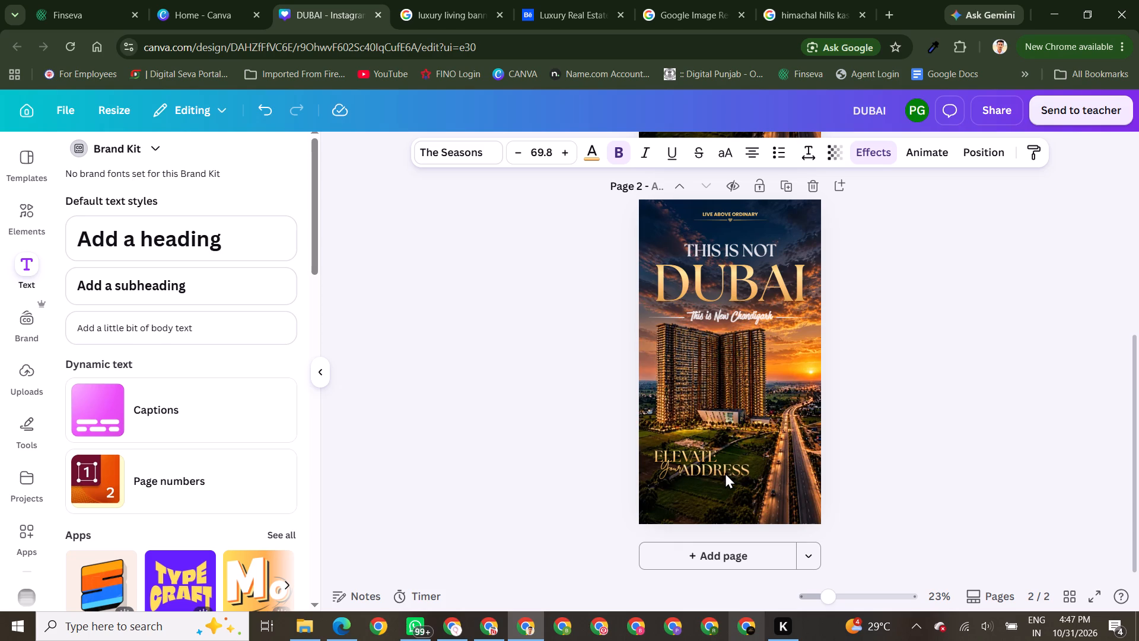
key(Left)
key(Left)
key(Left)
key(Left)
key(Left)
key(Left)
key(Left)
key(Left)
key(Left)
key(Left)
key(Left)
key(Left)
key(Left)
key(Left)
key(Left)
key(Left)
key(Right)
key(Right)
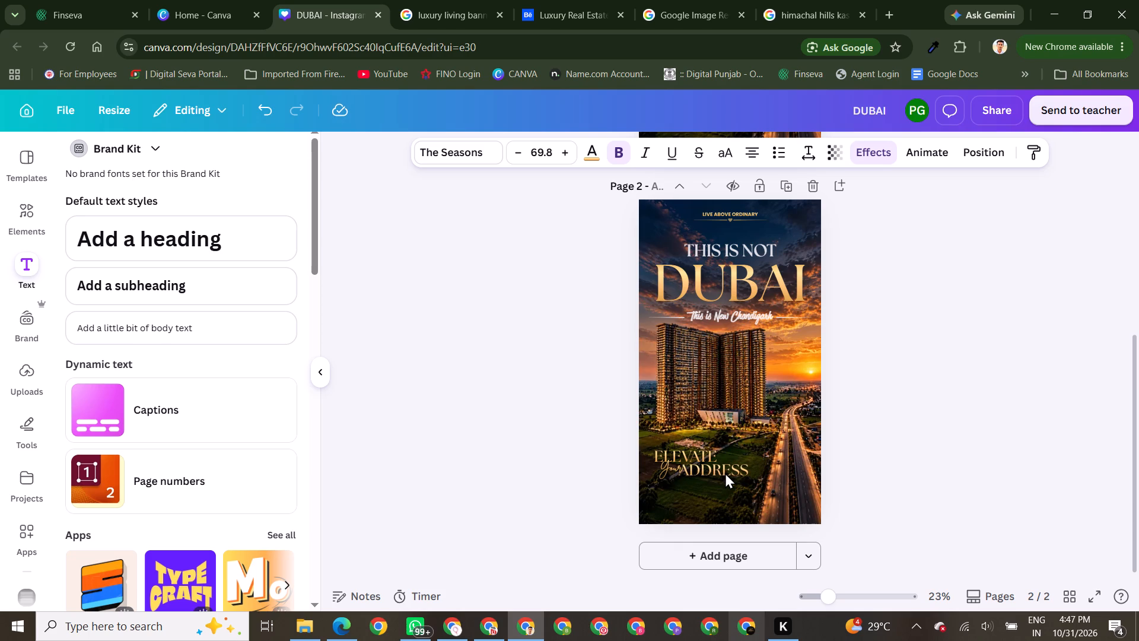
key(Right)
key(Right)
key(Right)
key(Right)
key(Right)
key(Left)
triple_click(514, 481)
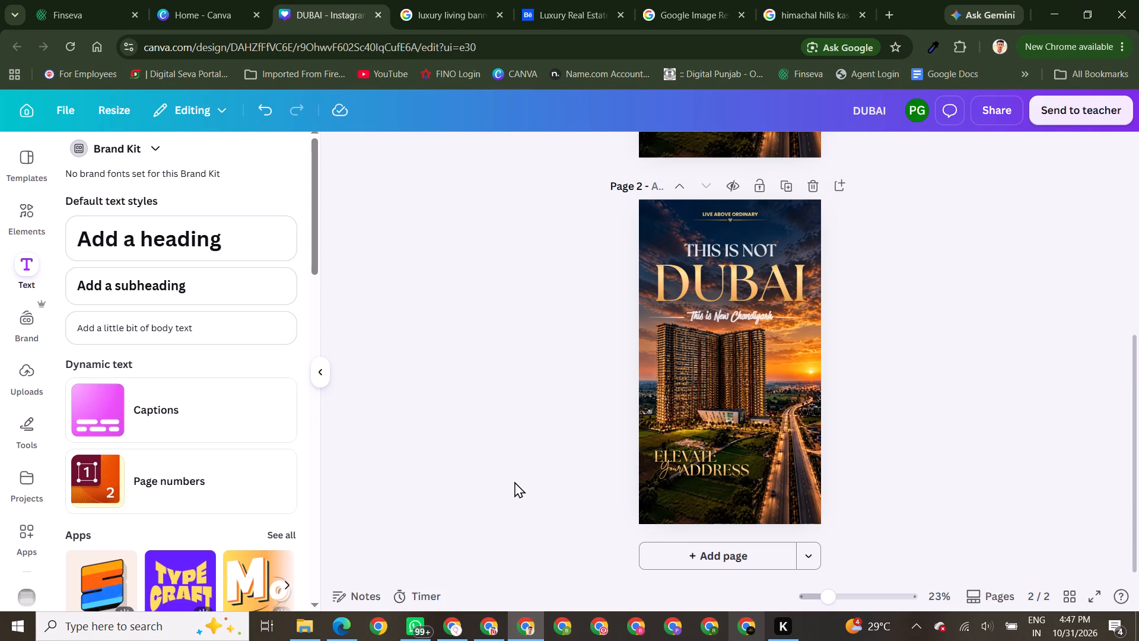
Add a body text box to page two reading "Where the Chandigarh city becomes your view".
click(135, 328)
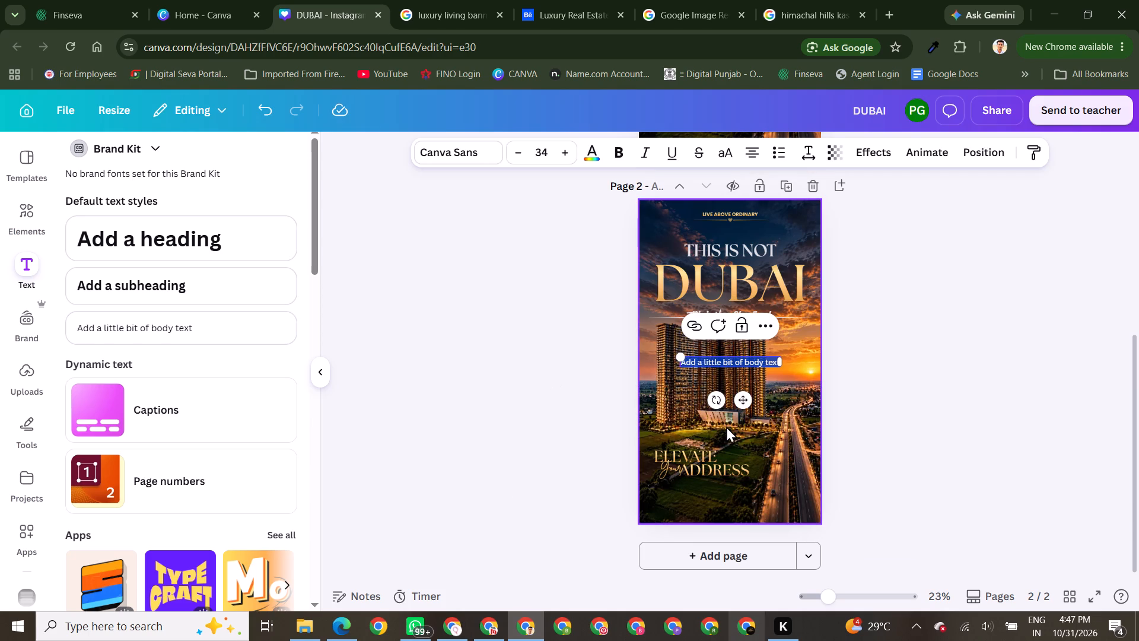
key(e)
key(BackSpace)
key(w)
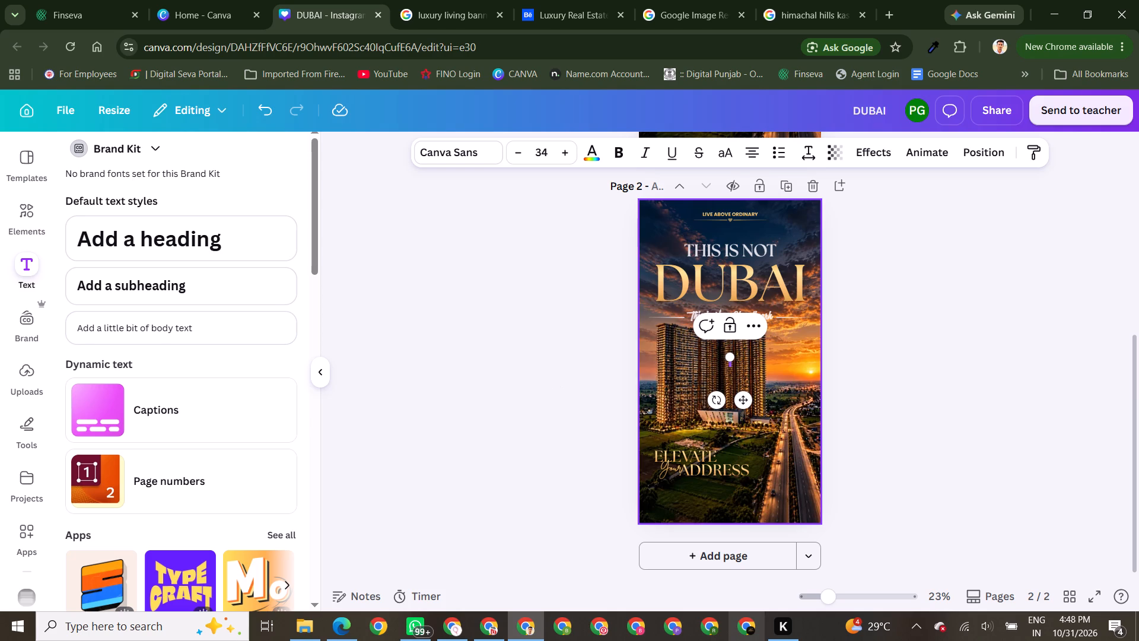
text(ere)
key(space)
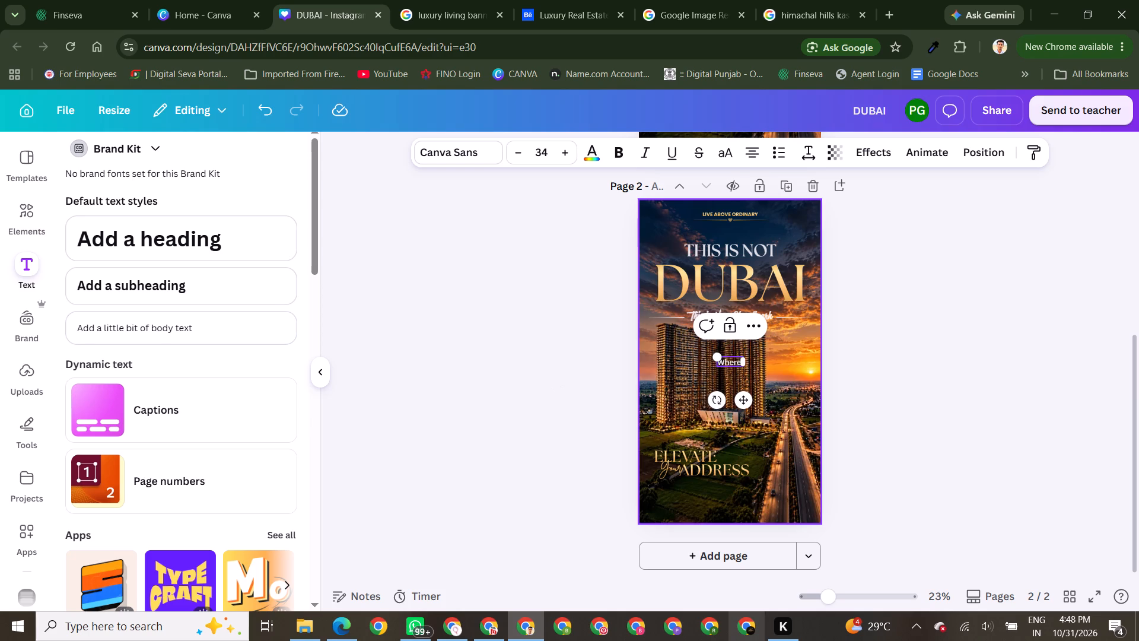
text(the city)
key(space)
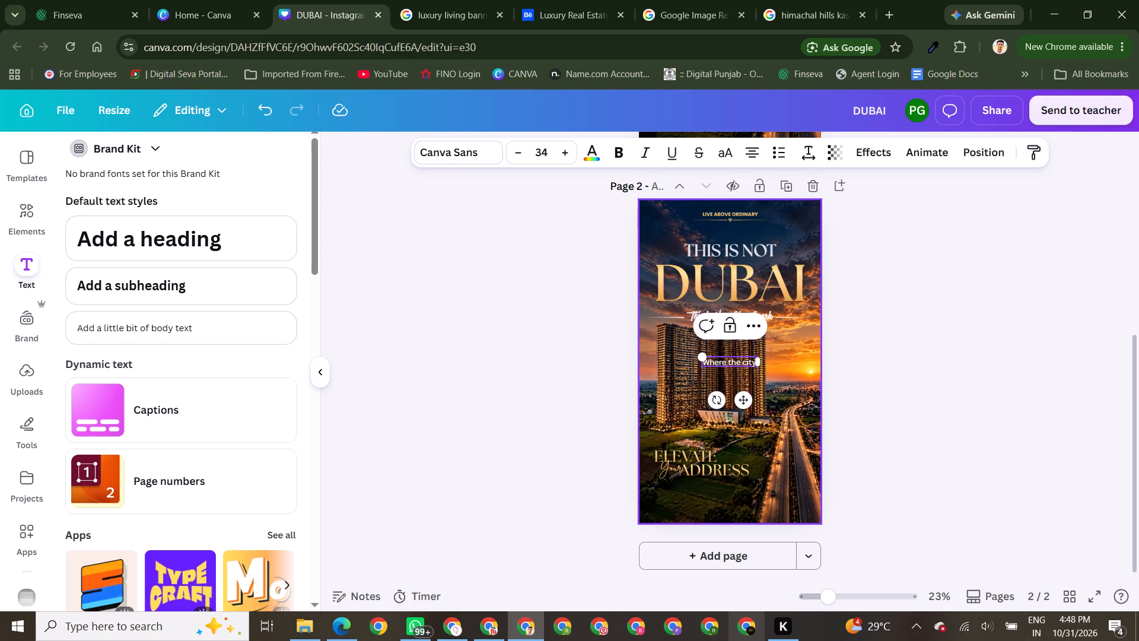
key(BackSpace)
key(BackSpace)
key(BackSpace)
key(BackSpace)
key(BackSpace)
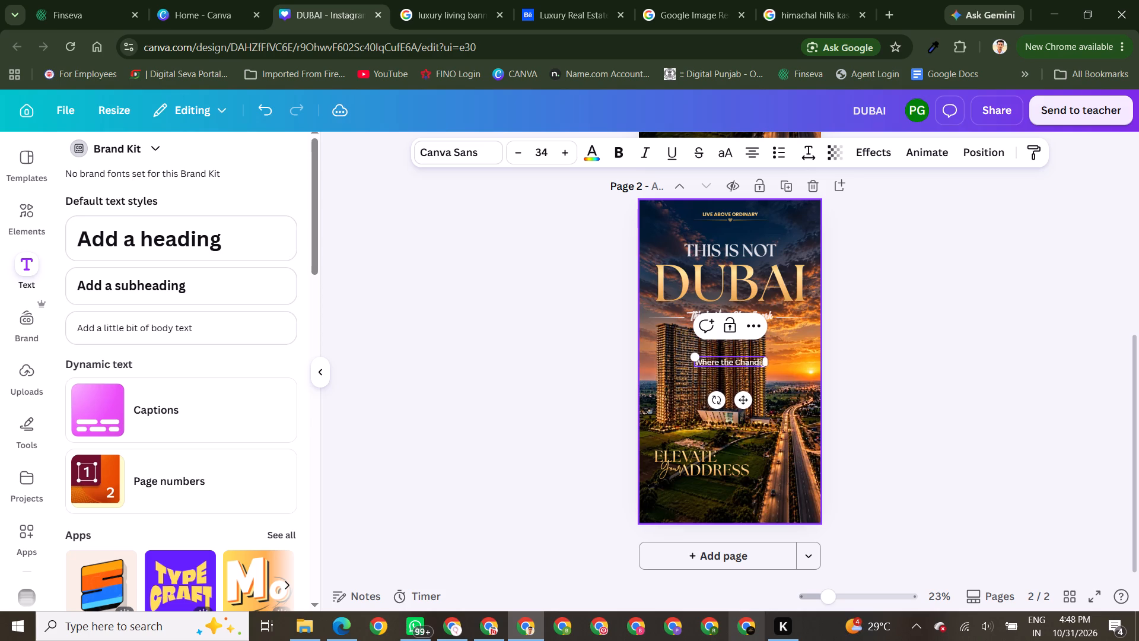
text(city)
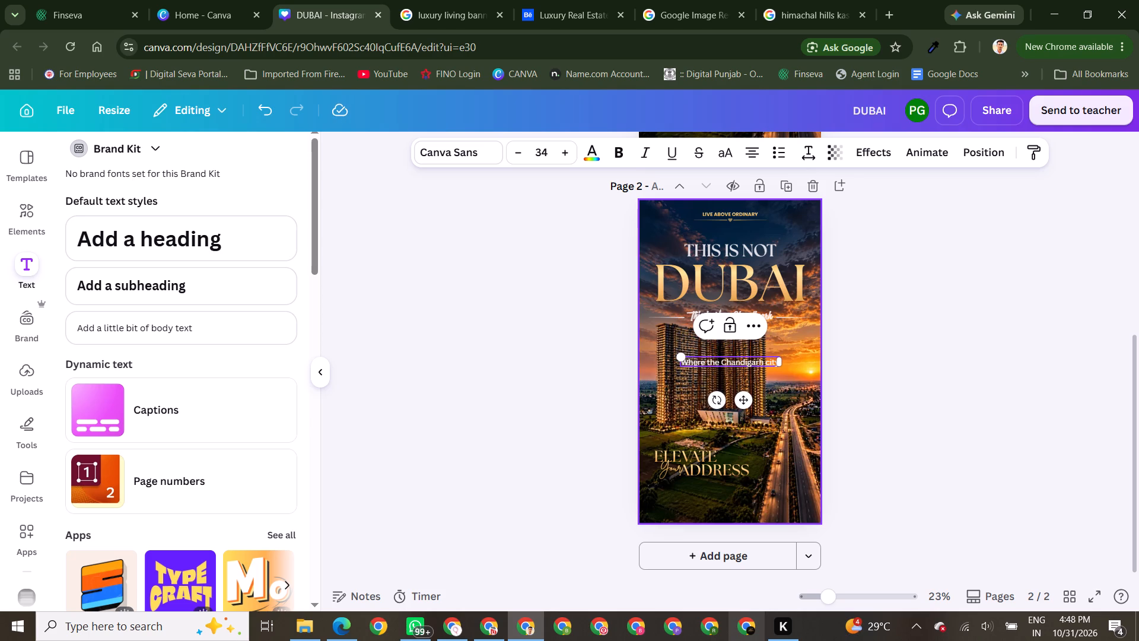
key(space)
text(becomes)
key(space)
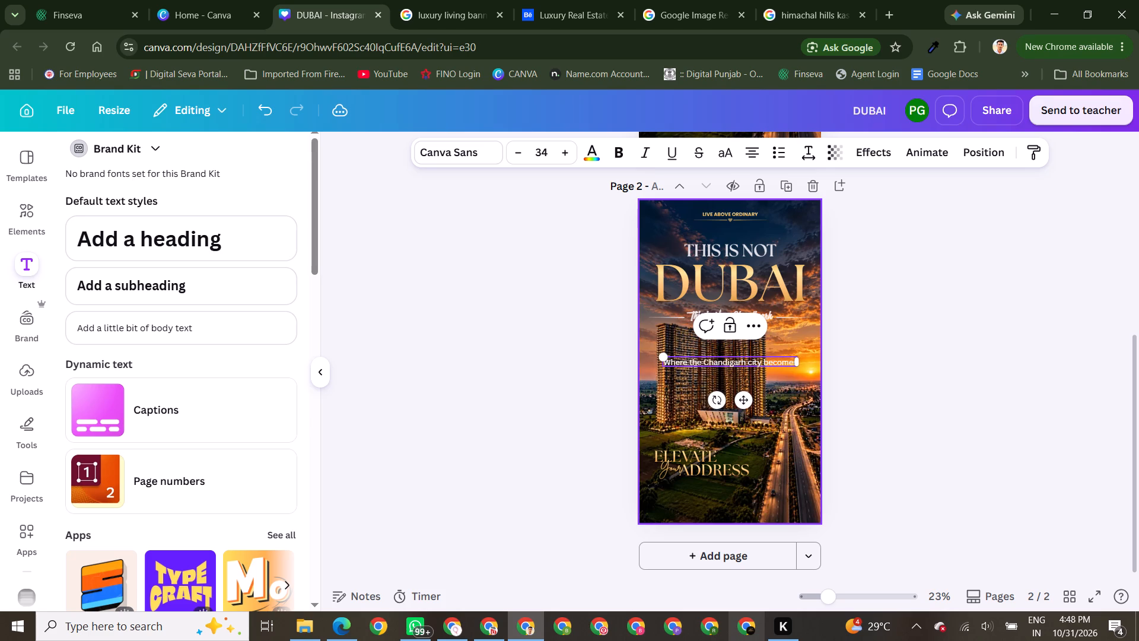
text(your)
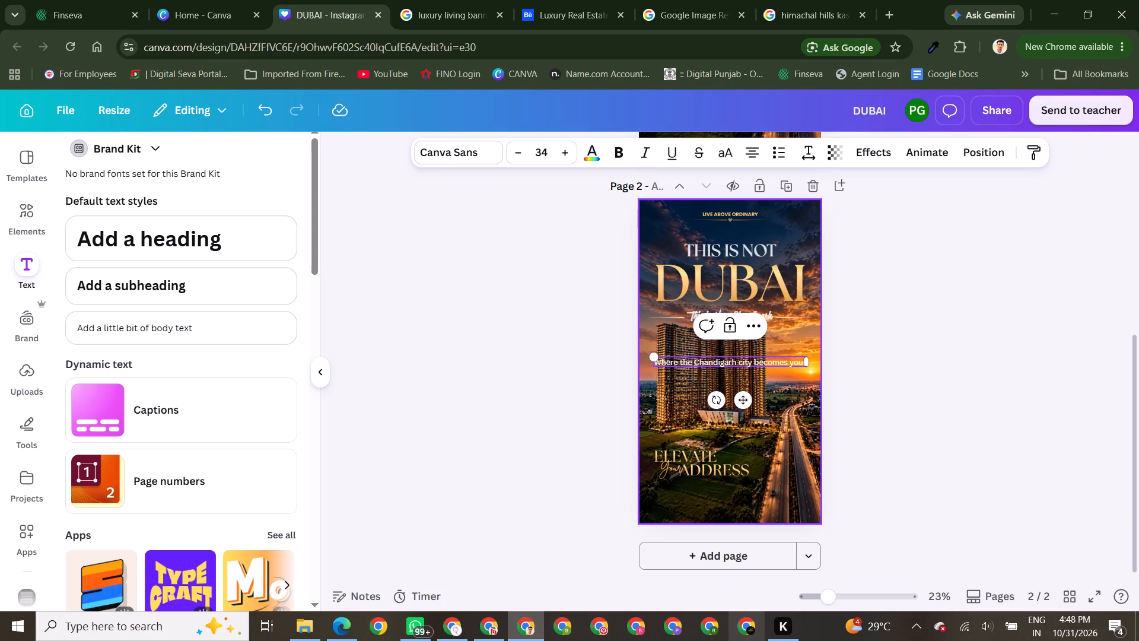
key(space)
text(view)
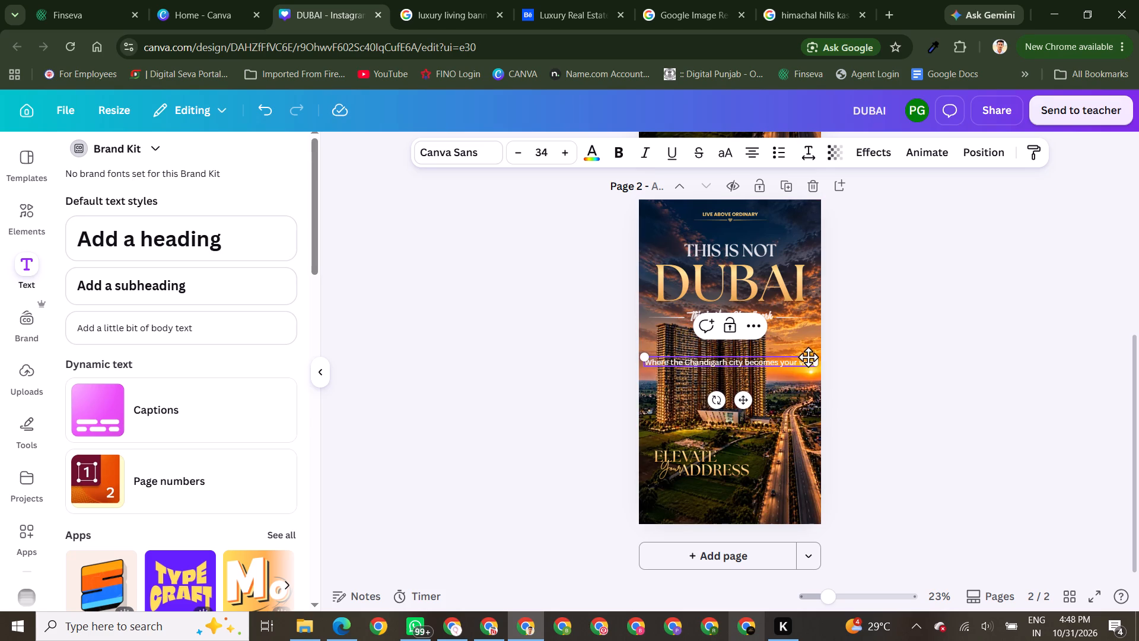
Narrow the body text box so it wraps onto two lines after "city", and left-align the text.
drag(815, 361, 747, 360)
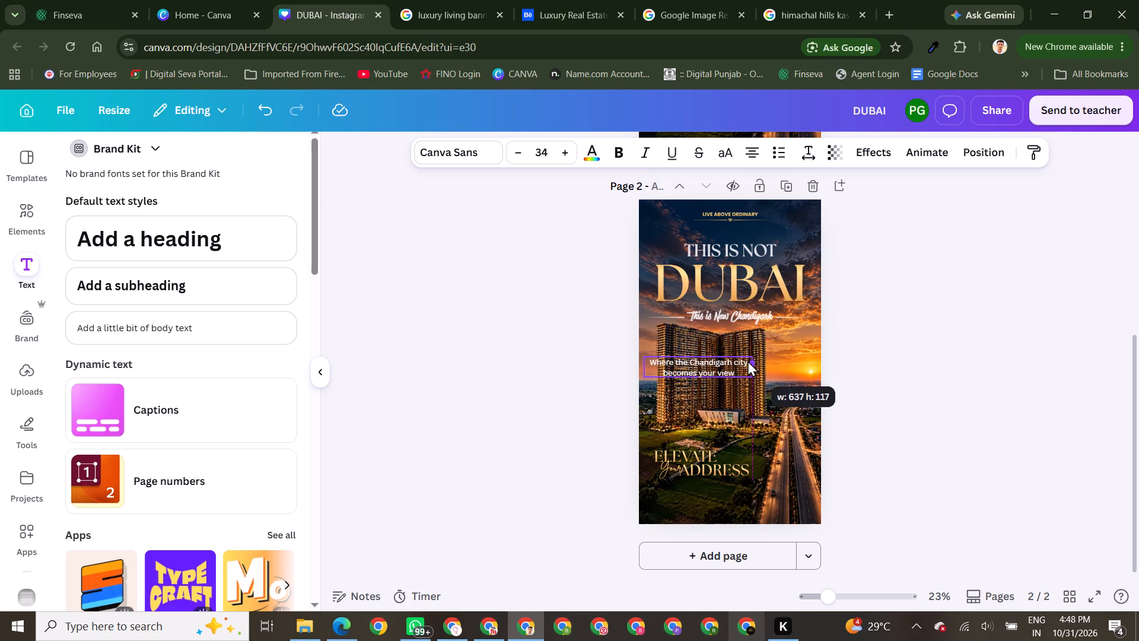
drag(747, 360, 747, 360)
click(752, 147)
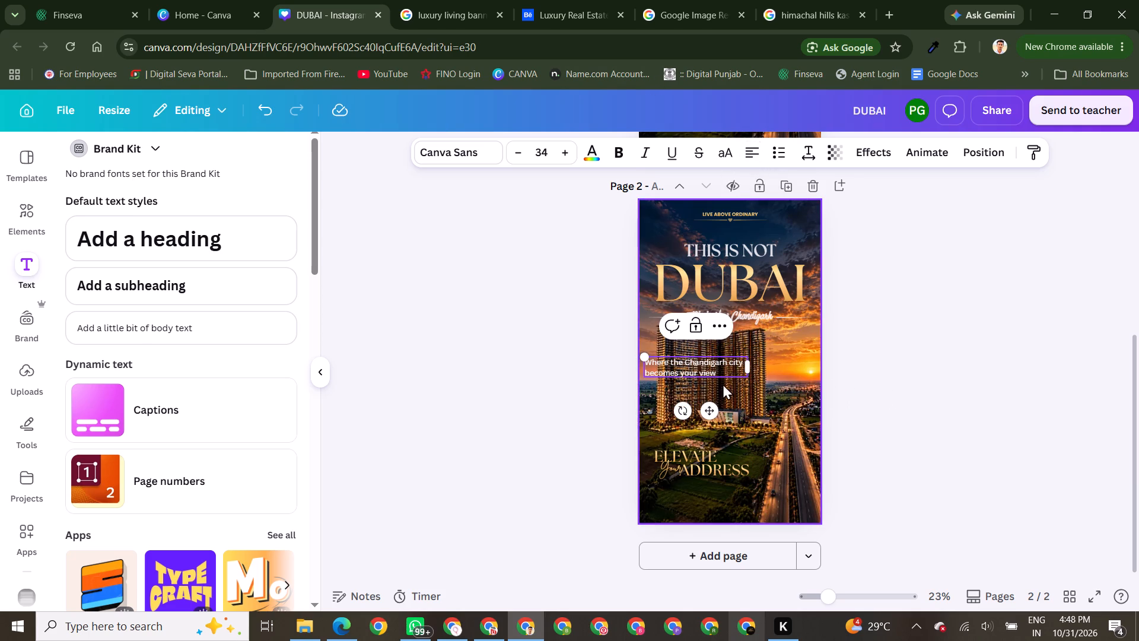
Tighten the body text's line spacing to 1.26.
click(810, 157)
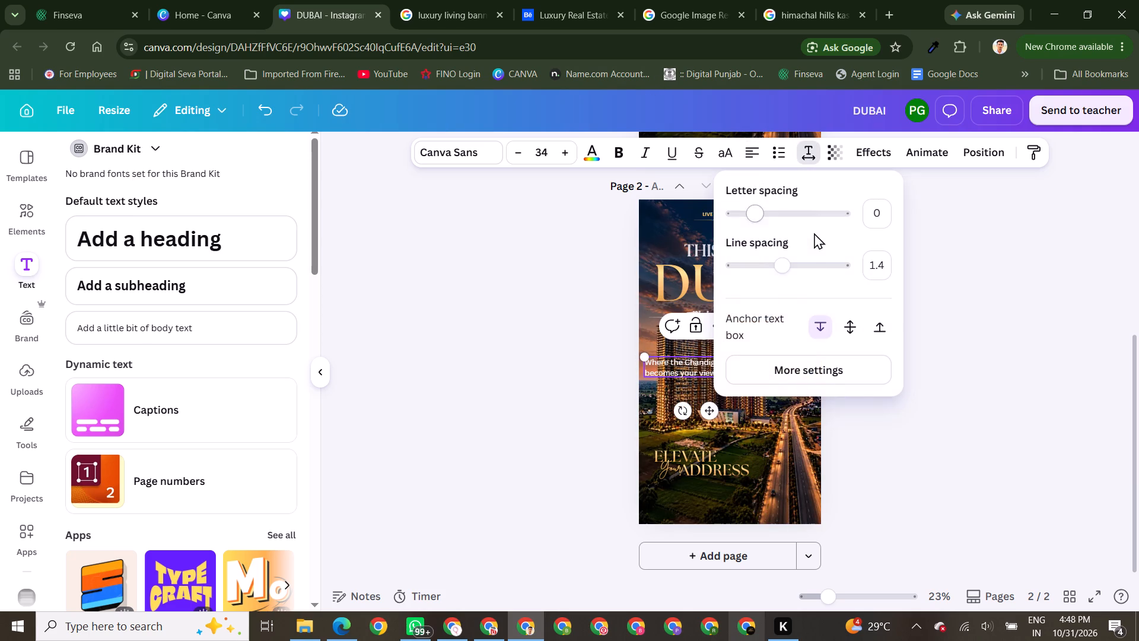
drag(787, 269, 769, 265)
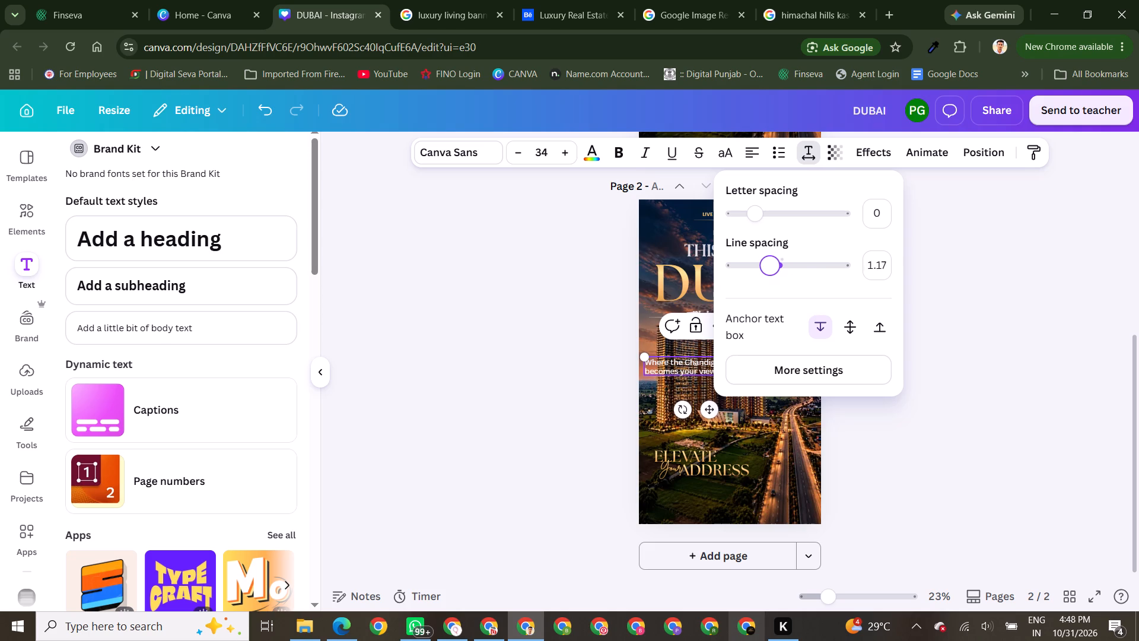
drag(769, 265, 774, 265)
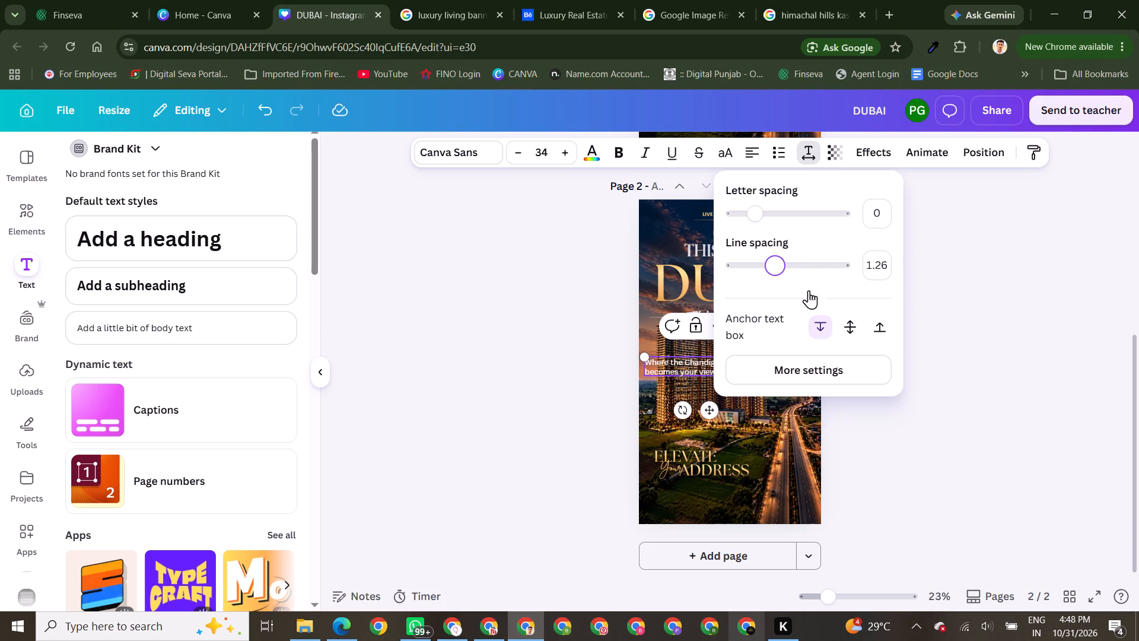
click(677, 368)
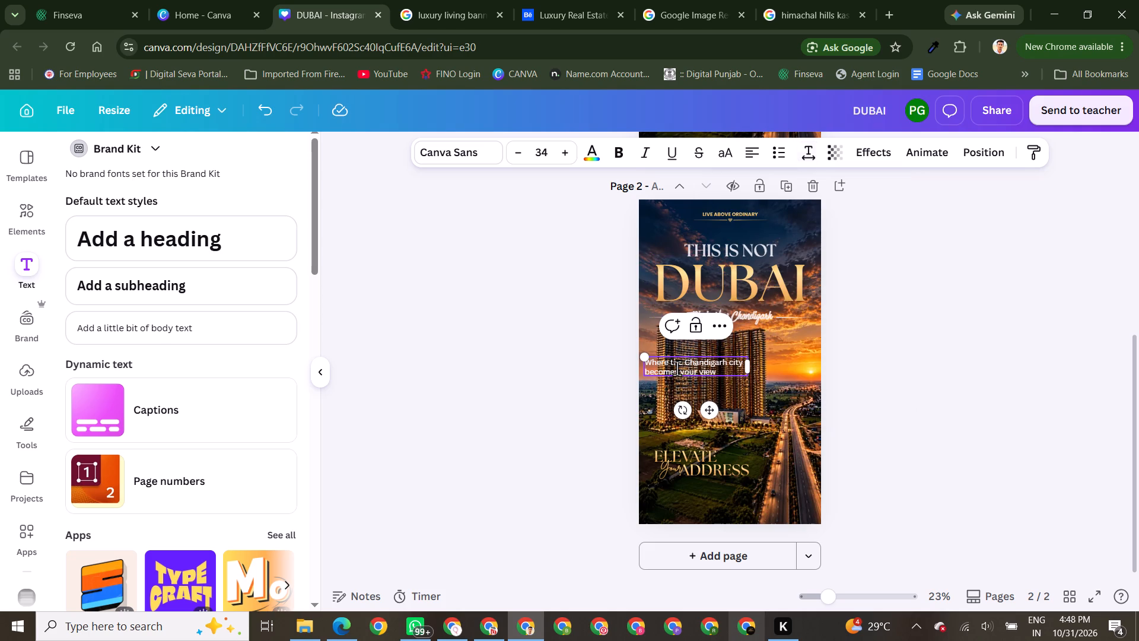
Move the body text beneath "ADDRESS", lining up its start with the left edge of "ELEVATE".
drag(728, 379, 731, 505)
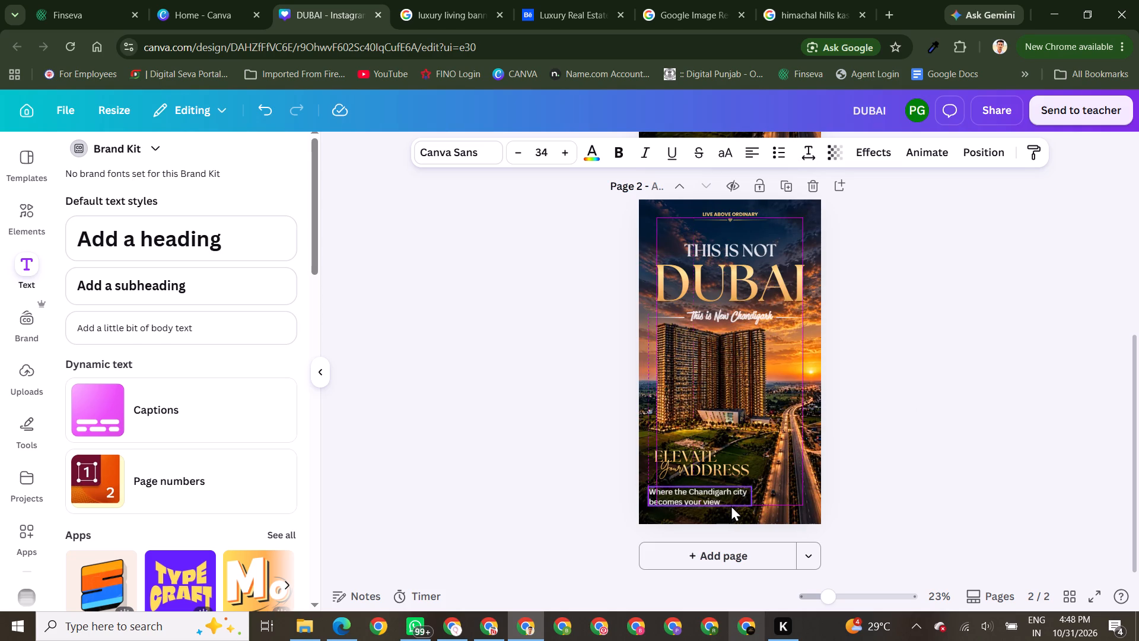
drag(731, 505, 736, 505)
Set the body text in Times New Roman italic.
click(457, 147)
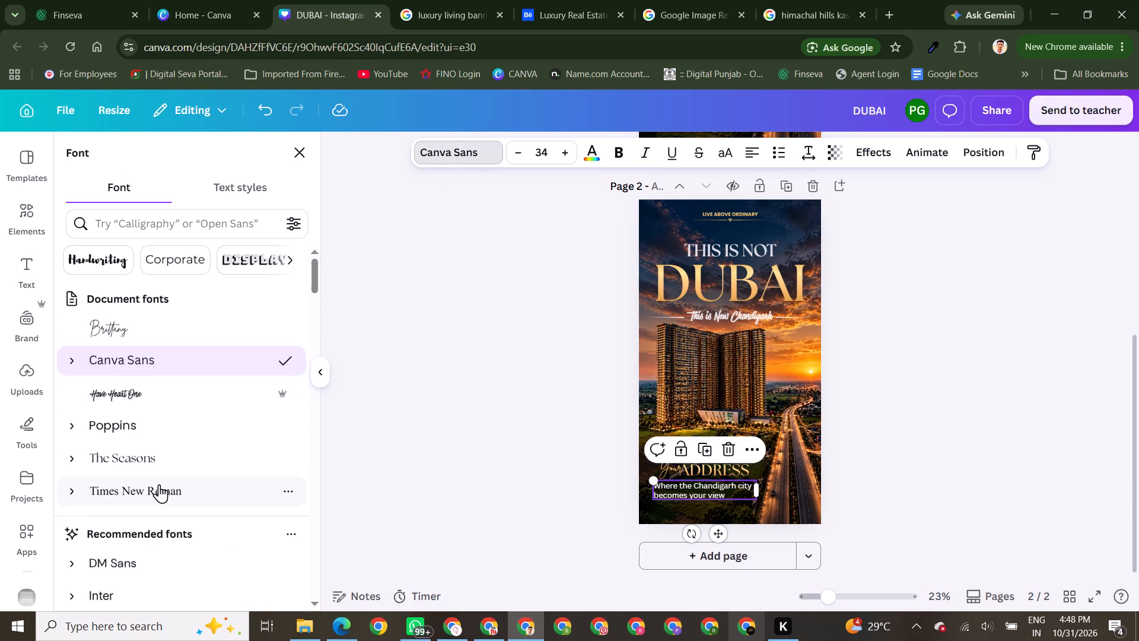
click(159, 484)
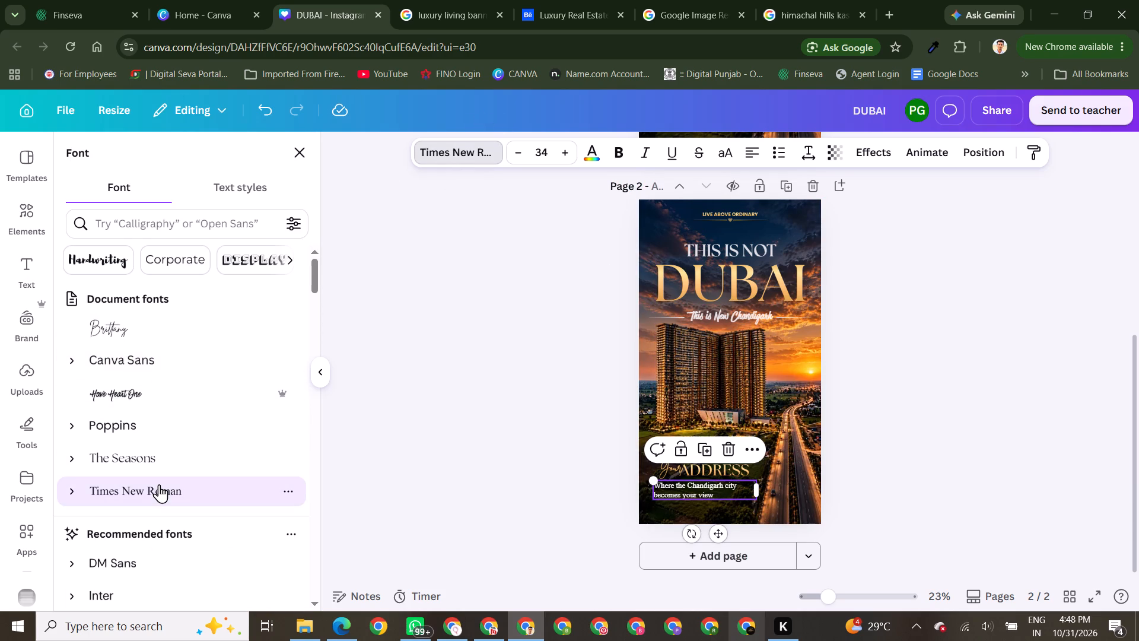
click(649, 147)
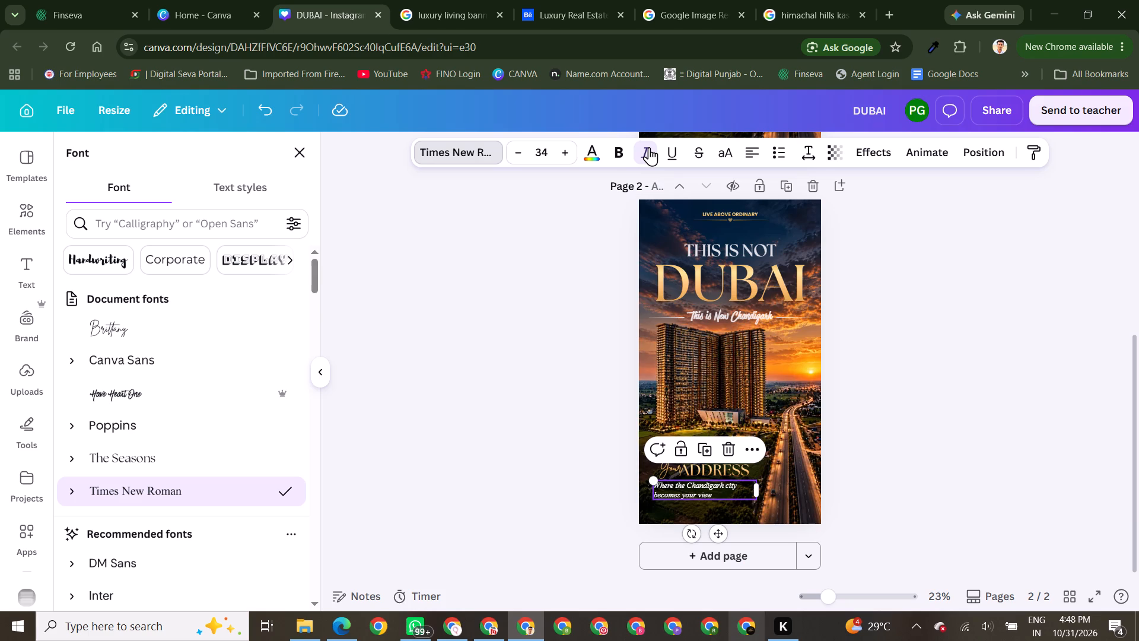
triple_click(515, 418)
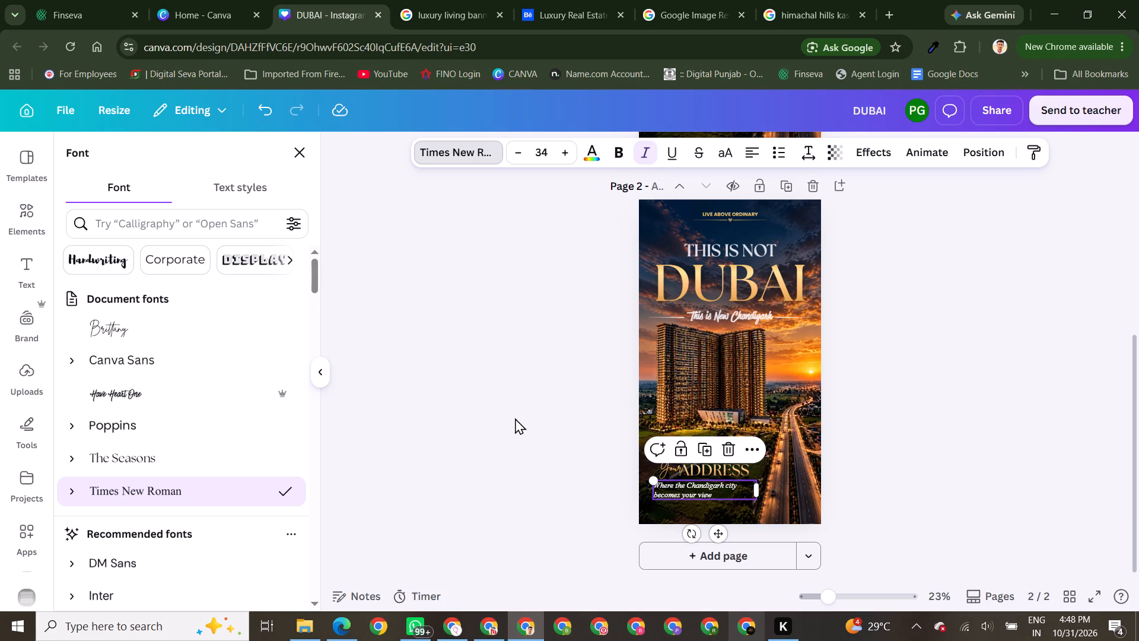
click(515, 418)
Nudge the body text slightly down to leave more space below "ADDRESS".
click(708, 497)
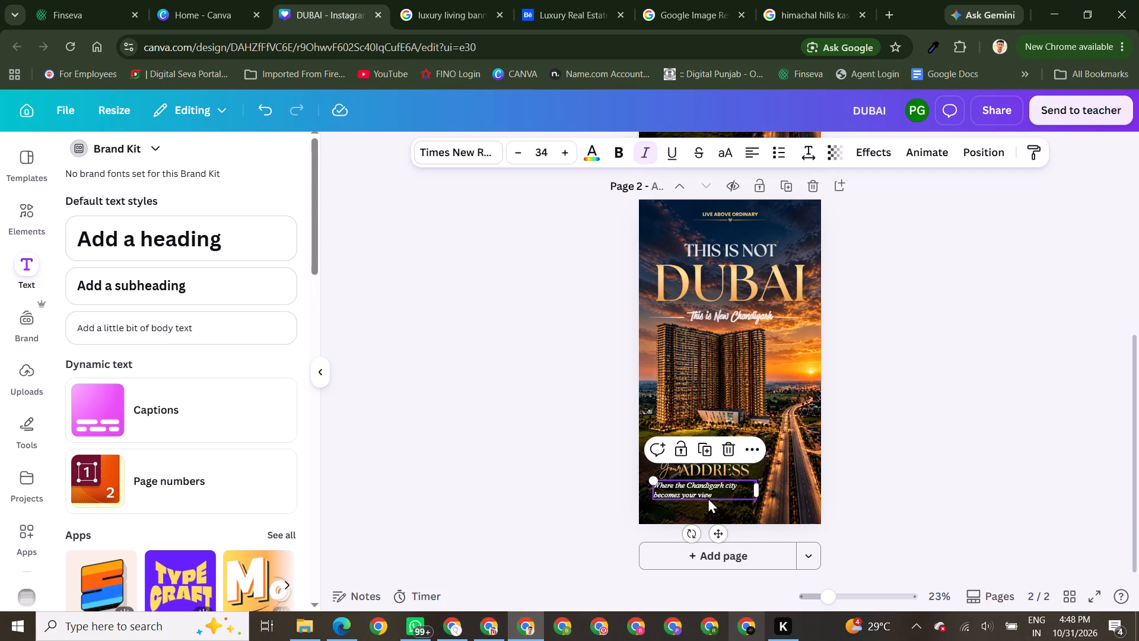
key(Right)
key(Left)
key(Down)
key(Down)
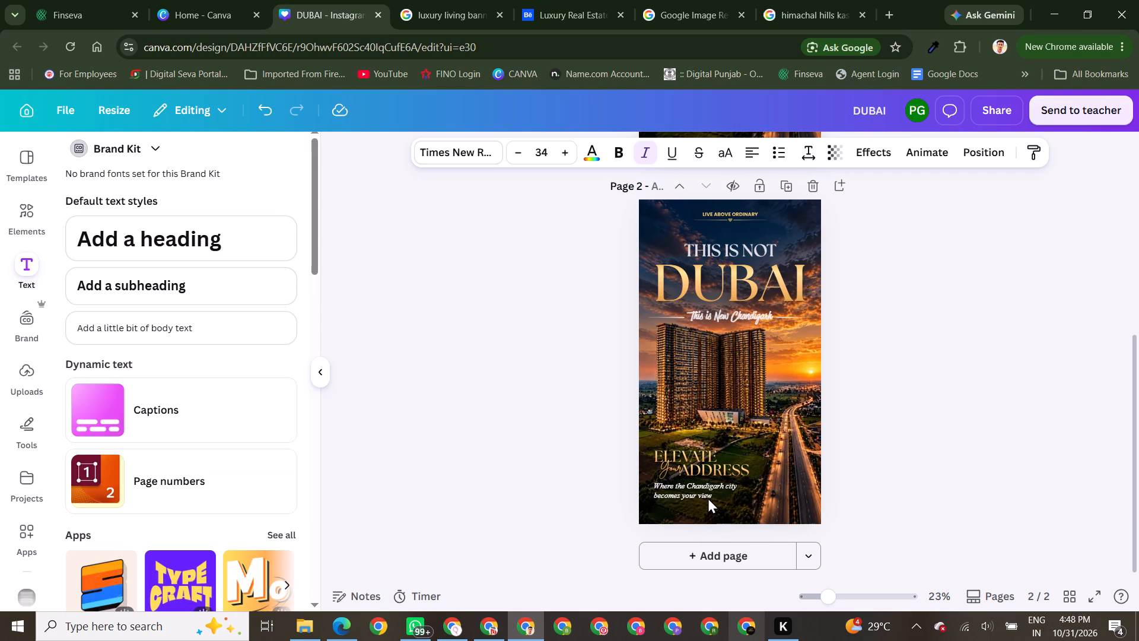
key(Down)
key(Down)
key(Down)
key(Down)
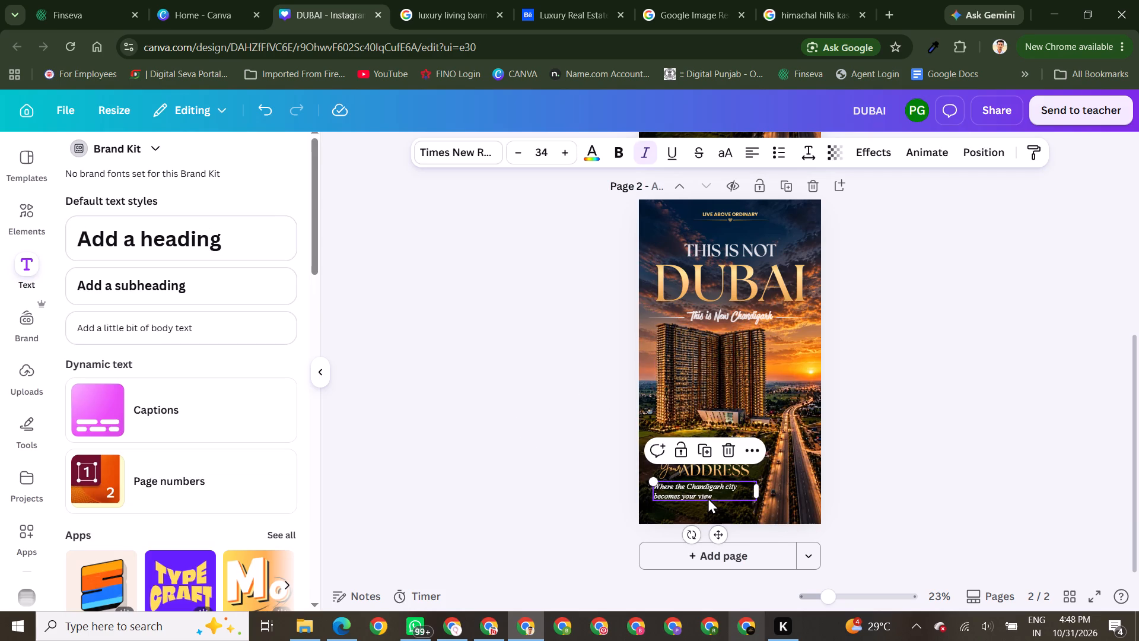
Set the body text's transparency to 80.
click(828, 151)
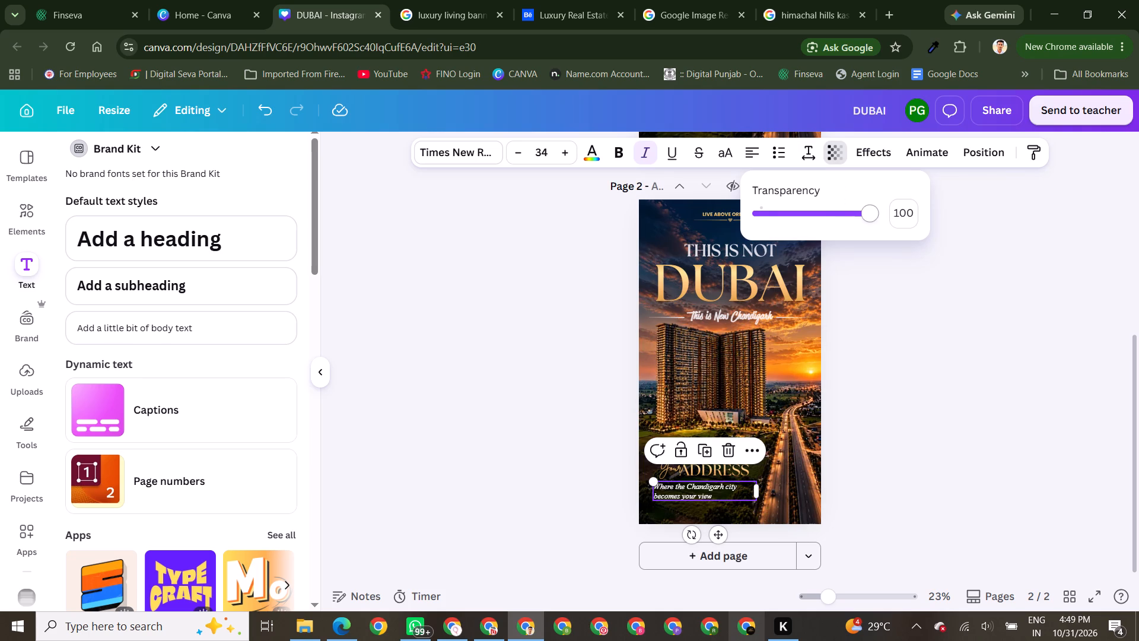
drag(867, 211, 840, 211)
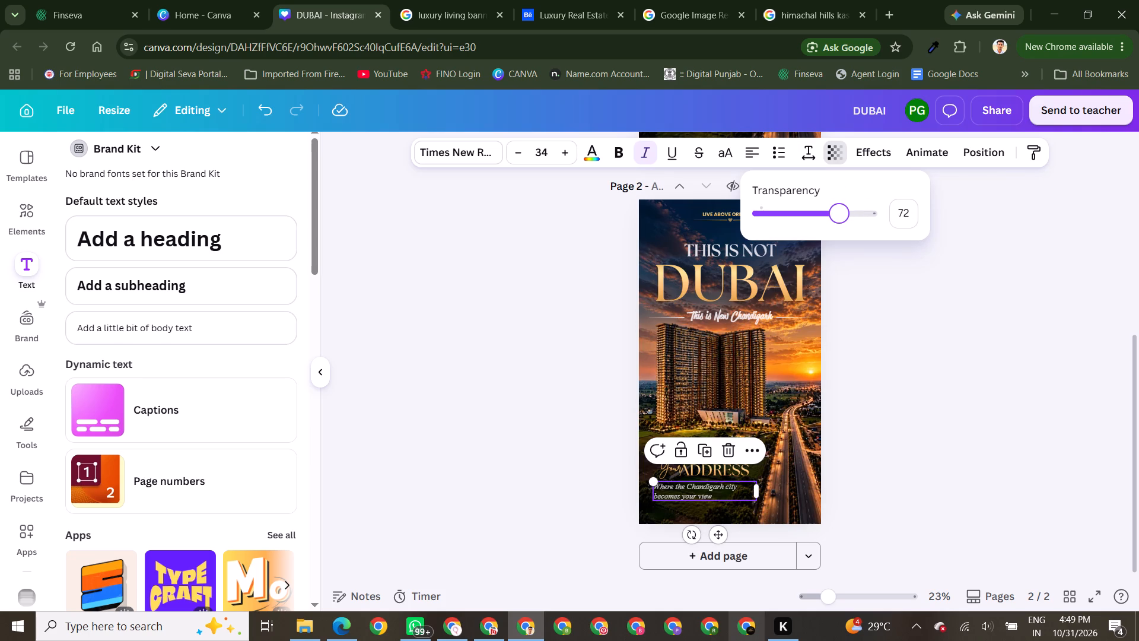
drag(840, 211, 847, 211)
drag(847, 211, 849, 211)
triple_click(957, 476)
double_click(957, 476)
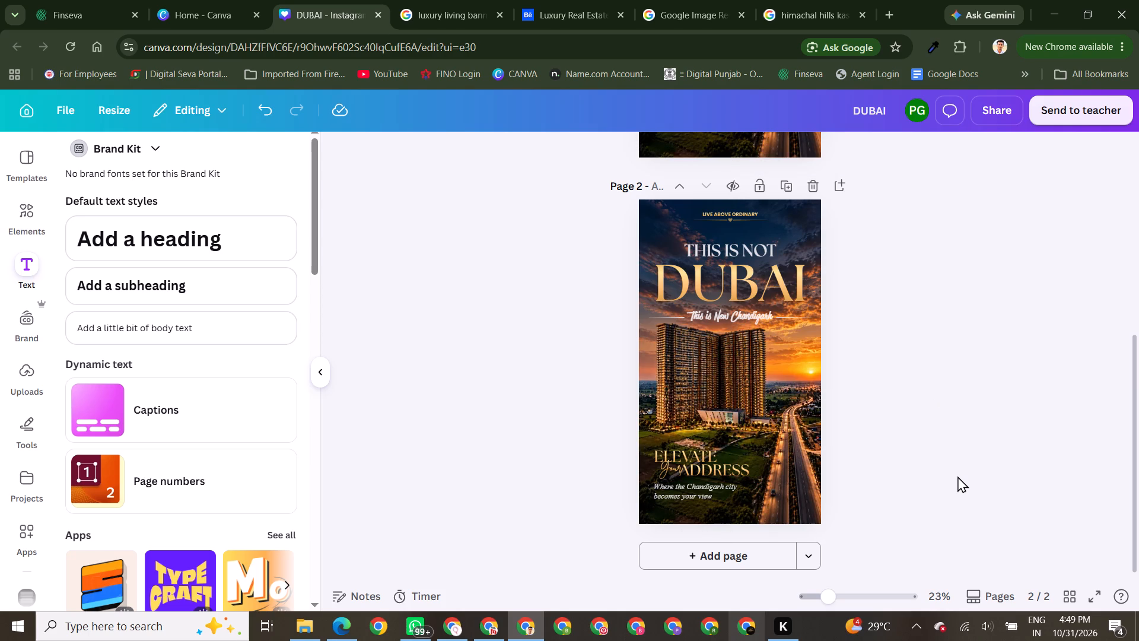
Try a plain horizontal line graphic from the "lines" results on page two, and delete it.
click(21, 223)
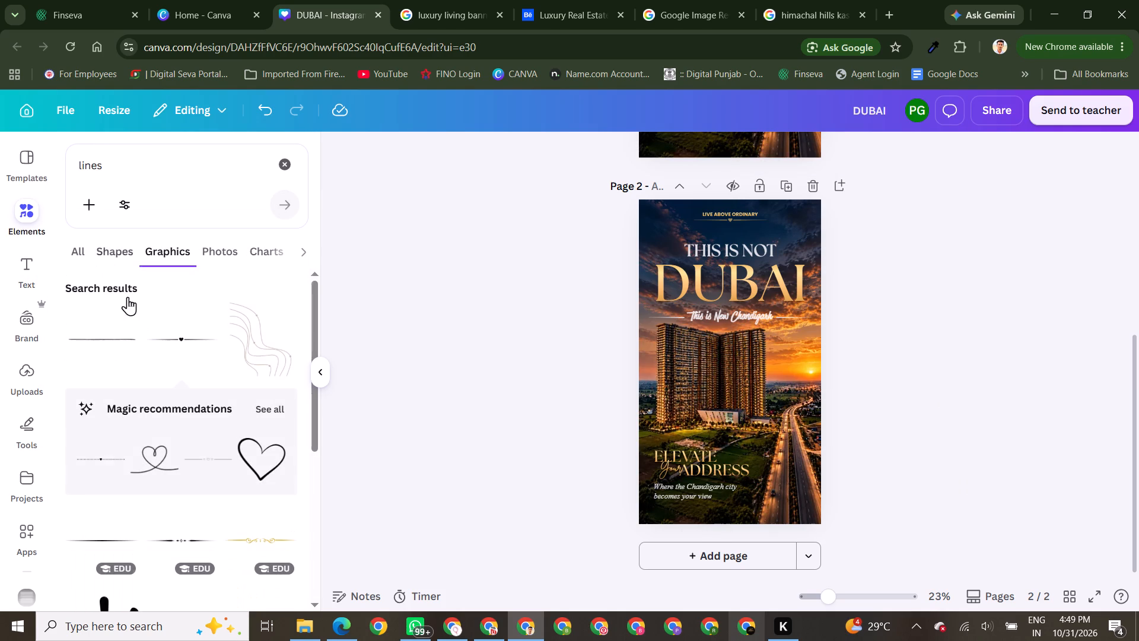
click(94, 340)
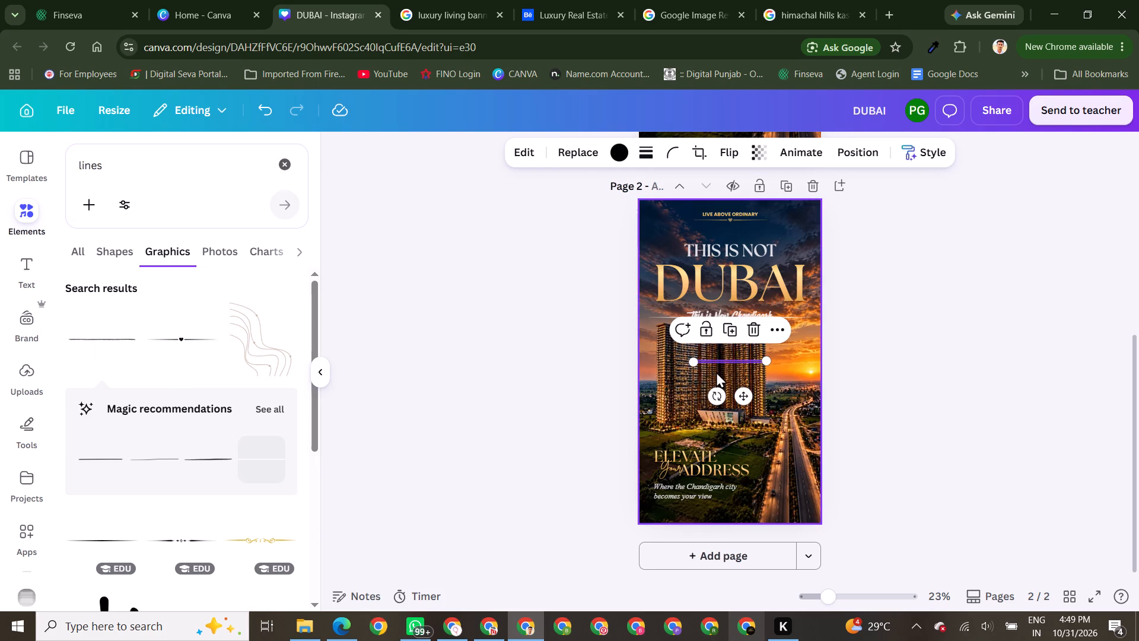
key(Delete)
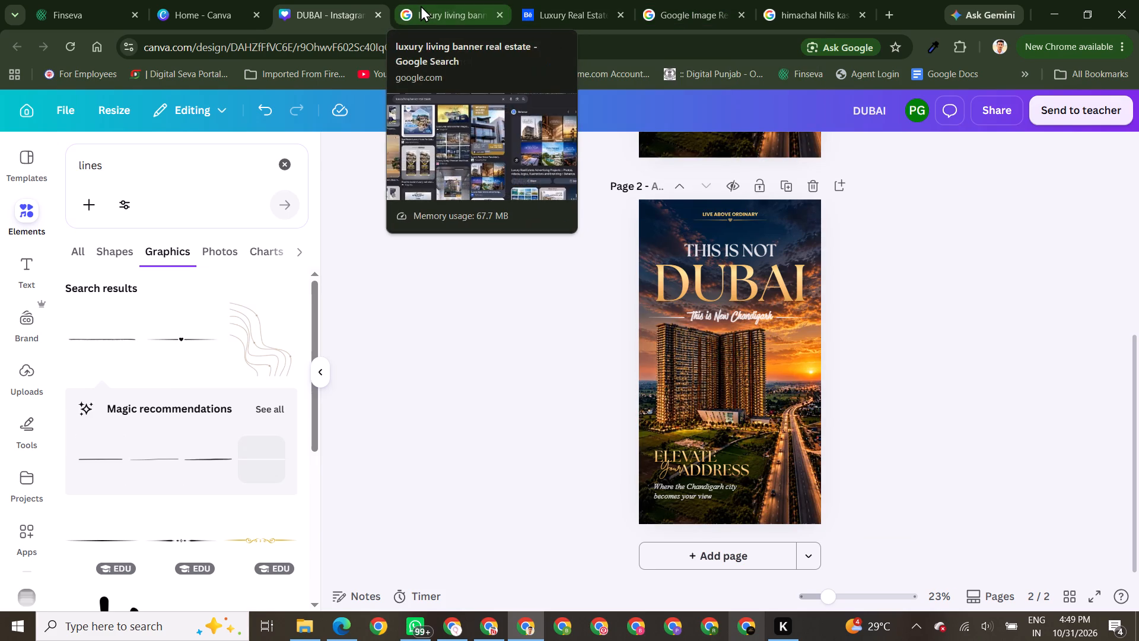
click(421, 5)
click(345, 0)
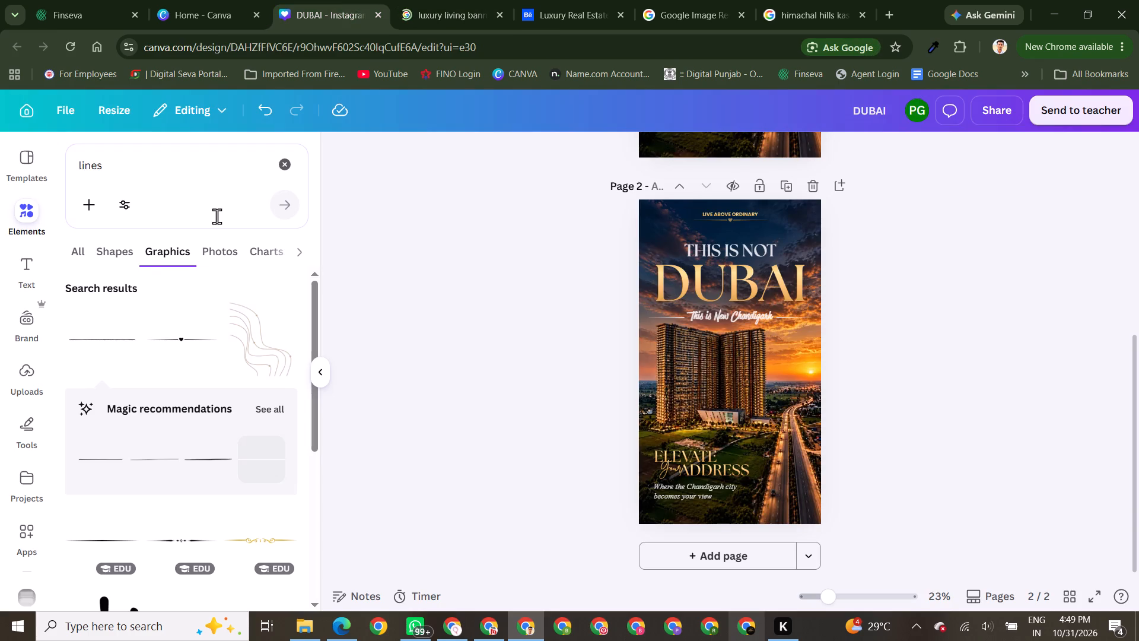
Add the black vertical line graphic from the "lines" results to page two, placed over the sunset sky beside the tower.
scroll(196, 440, down, 3)
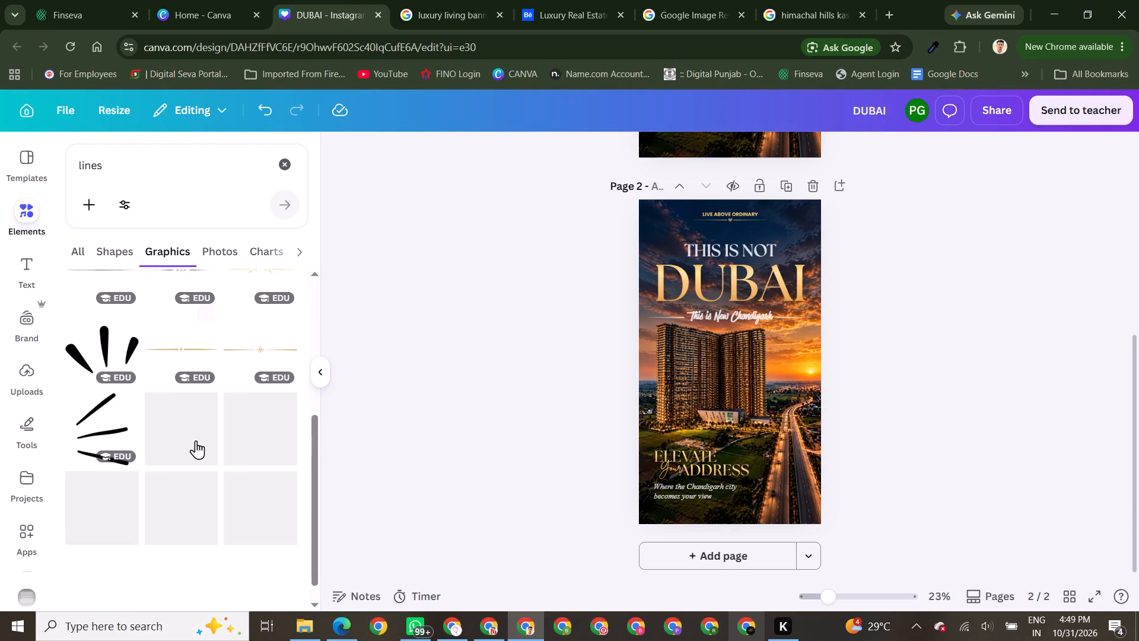
scroll(196, 440, up, 5)
scroll(196, 440, down, 3)
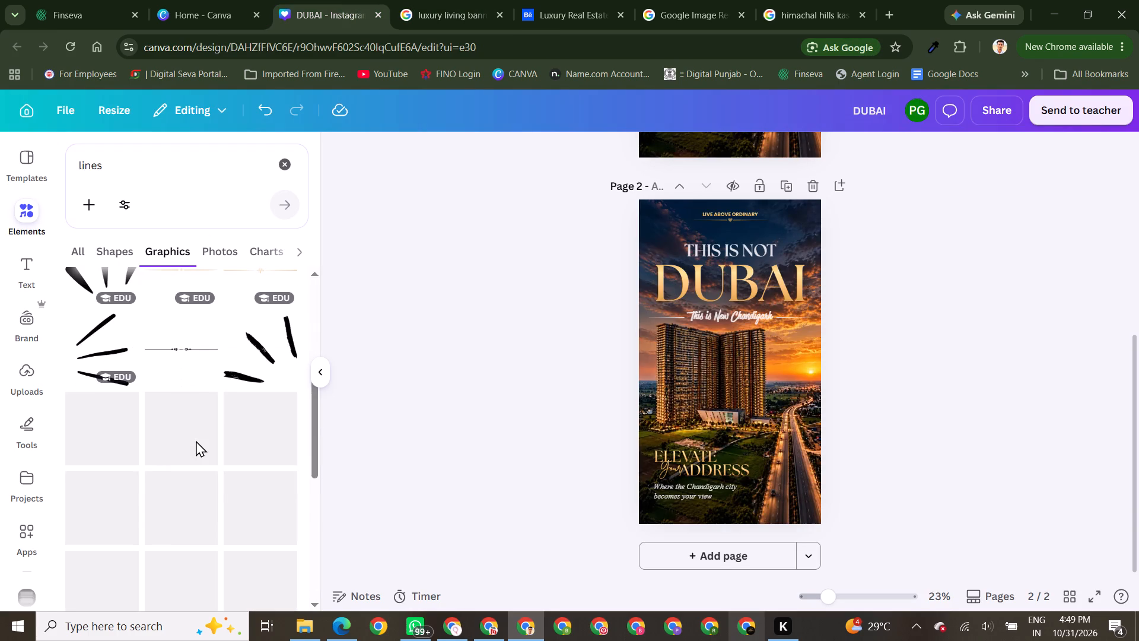
scroll(196, 440, up, 1)
click(186, 522)
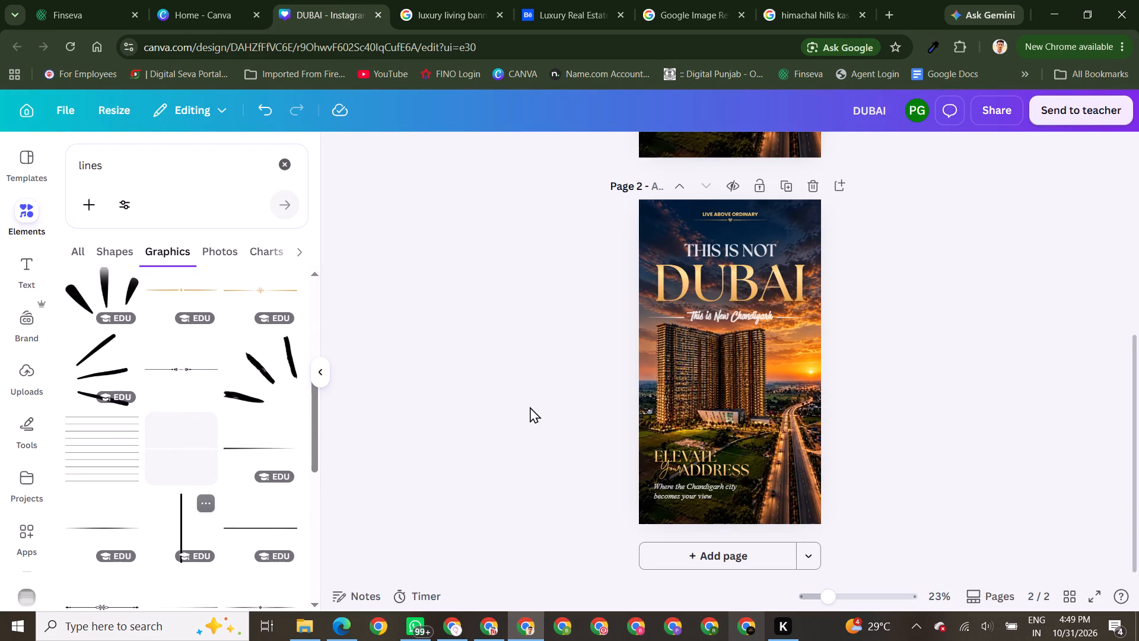
drag(731, 423, 725, 354)
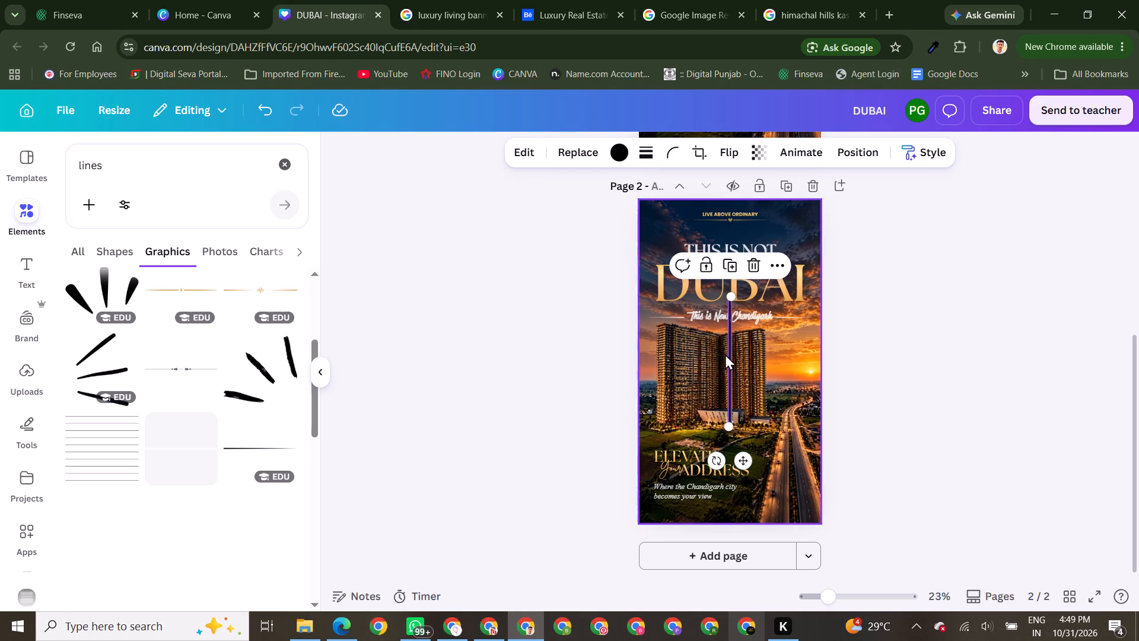
drag(730, 334, 721, 367)
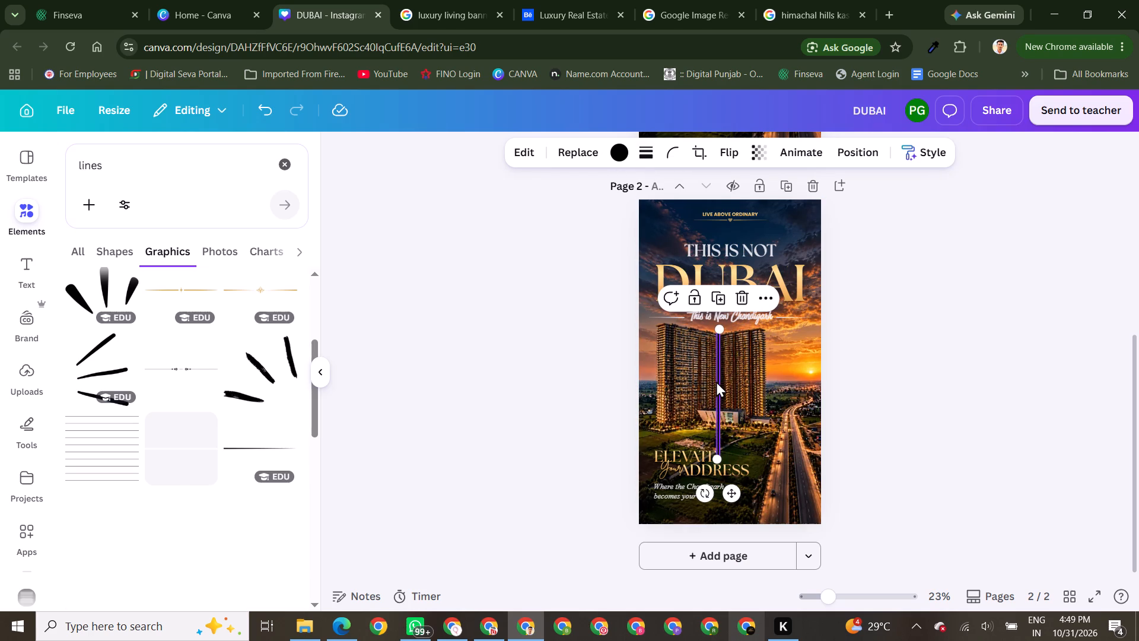
double_click(717, 381)
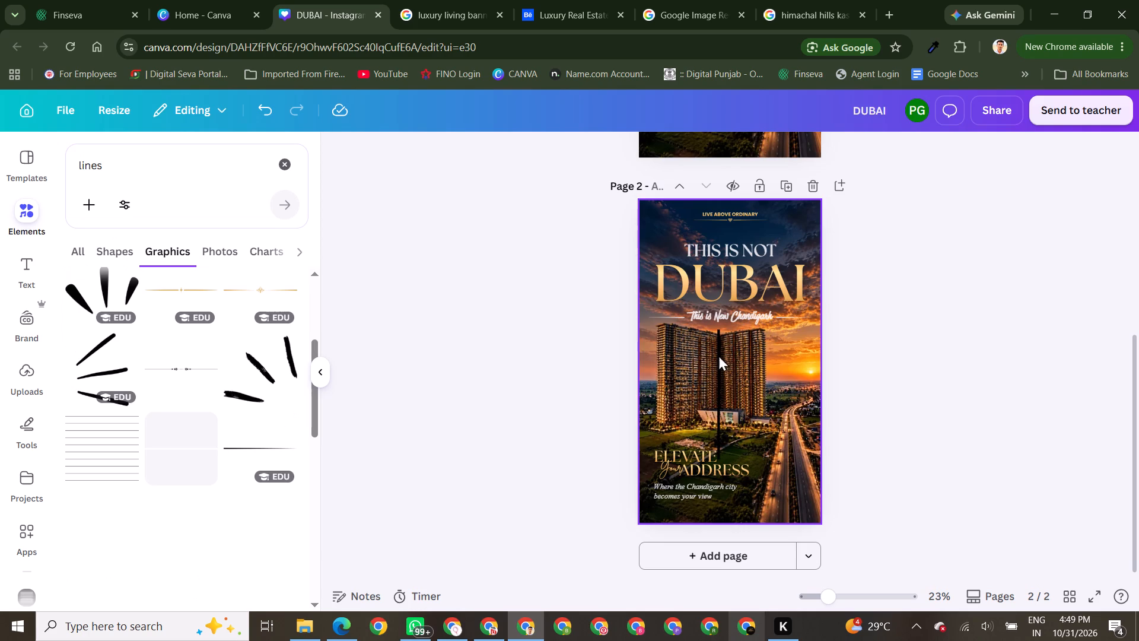
double_click(718, 336)
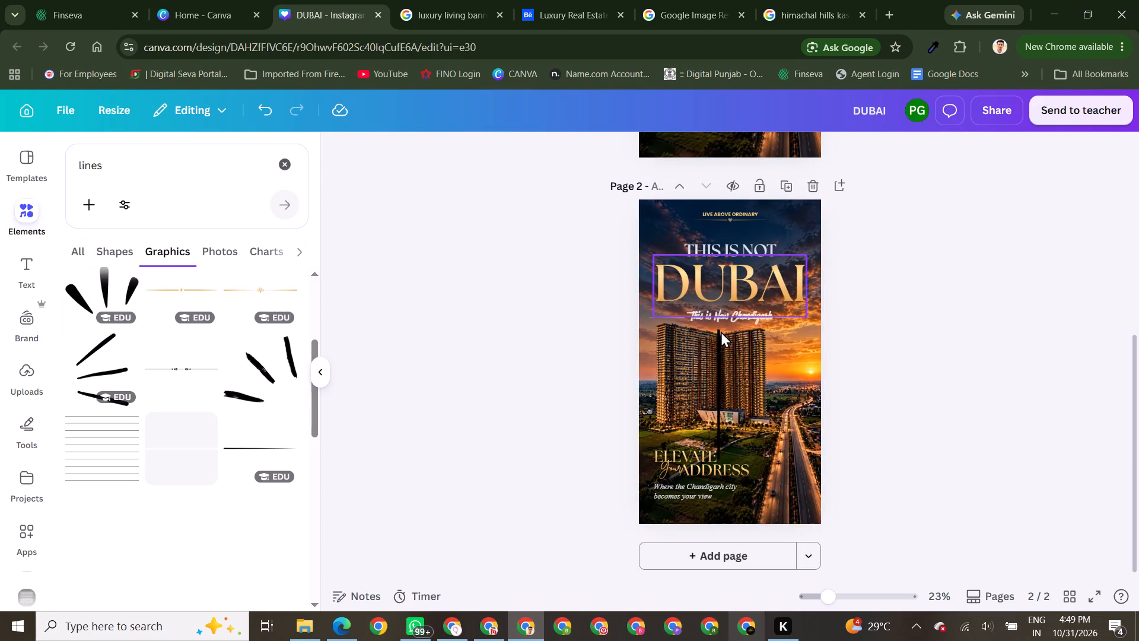
double_click(718, 371)
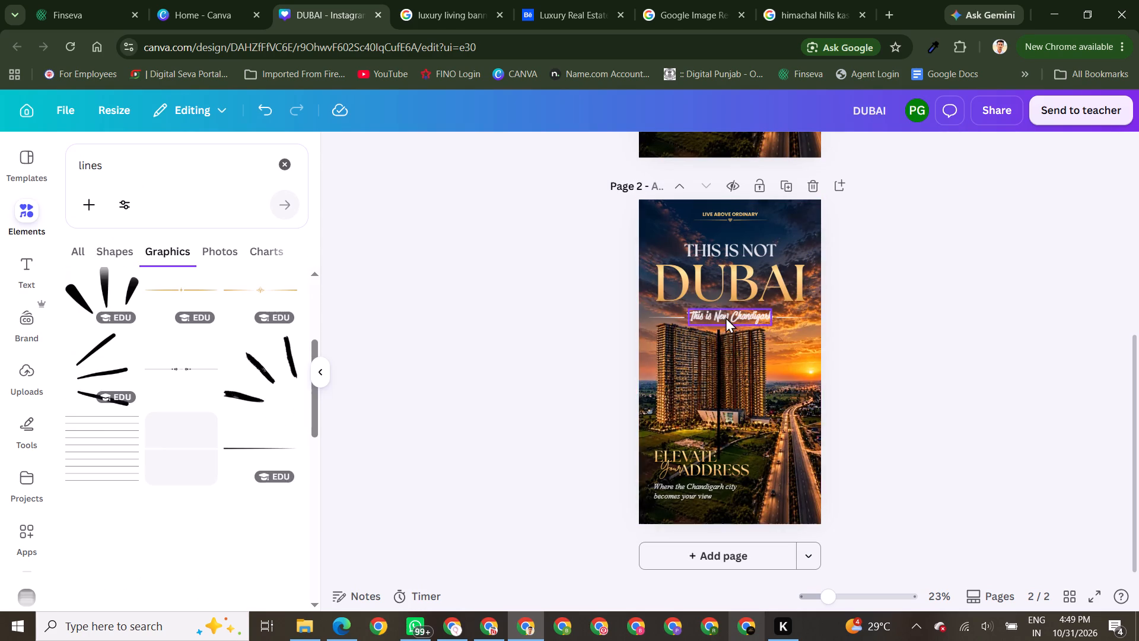
drag(718, 435, 795, 426)
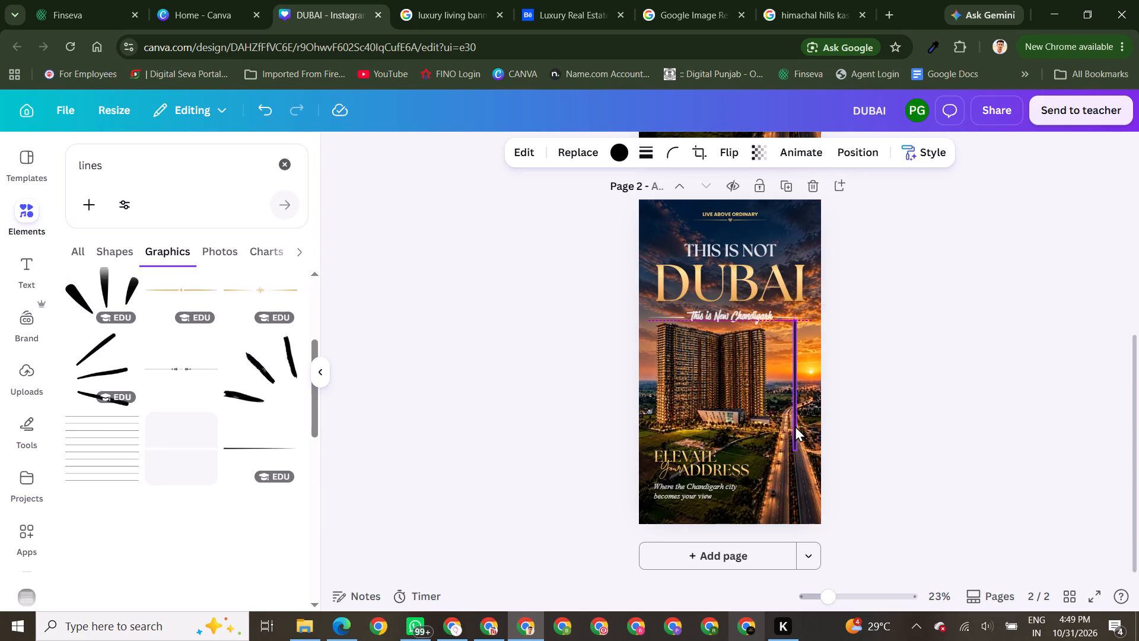
Crop the vertical line from its bottom end to less than half its length.
double_click(795, 426)
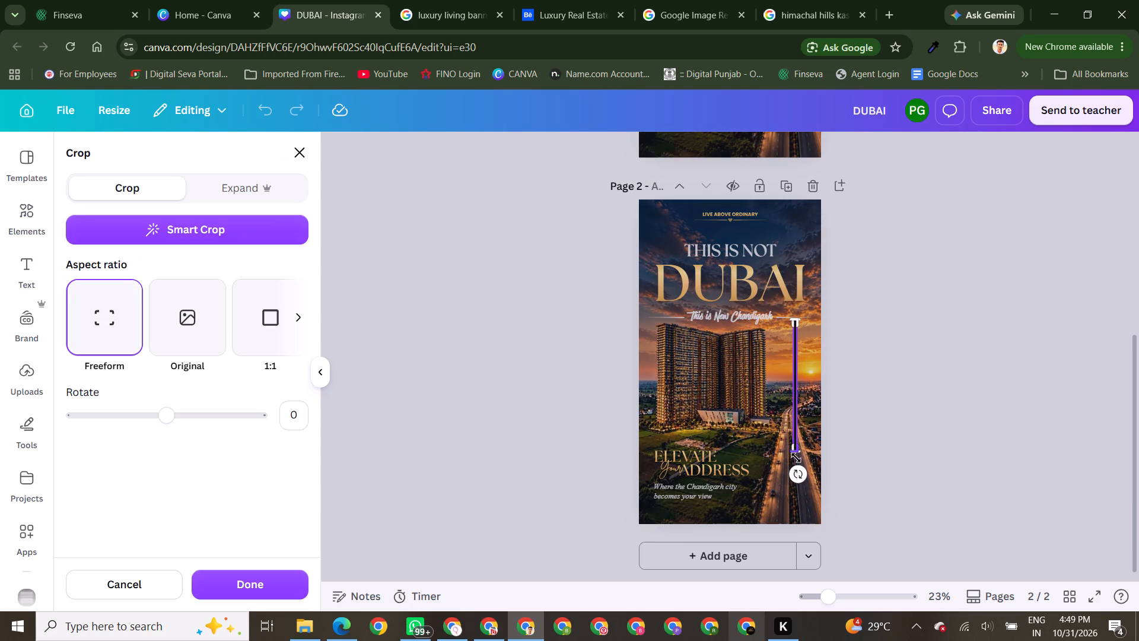
drag(798, 450, 801, 374)
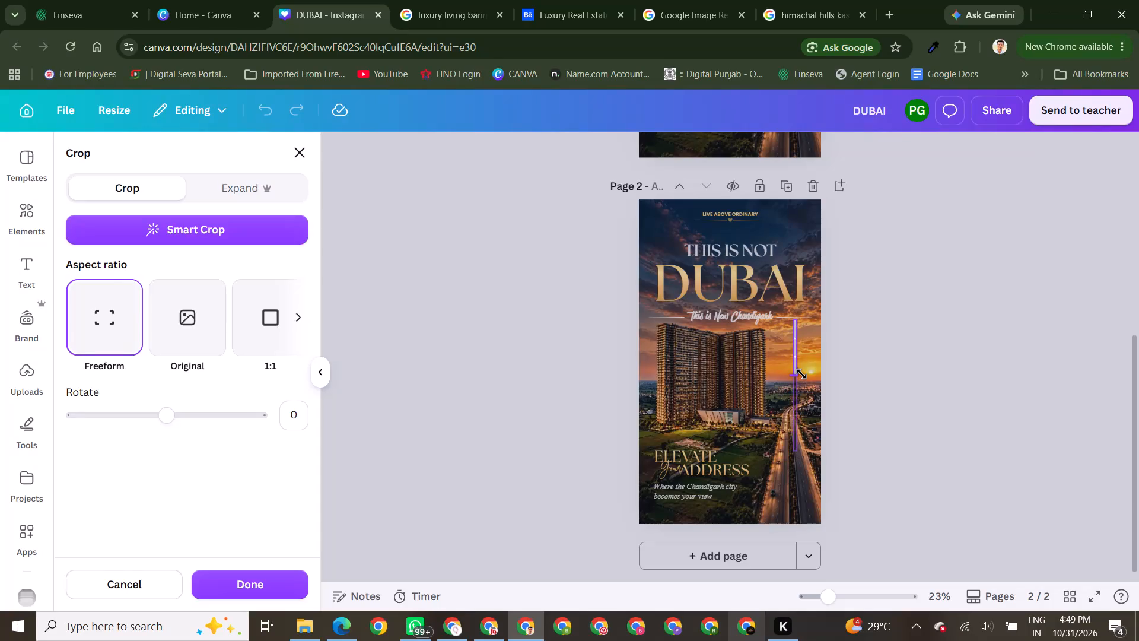
drag(801, 374, 801, 375)
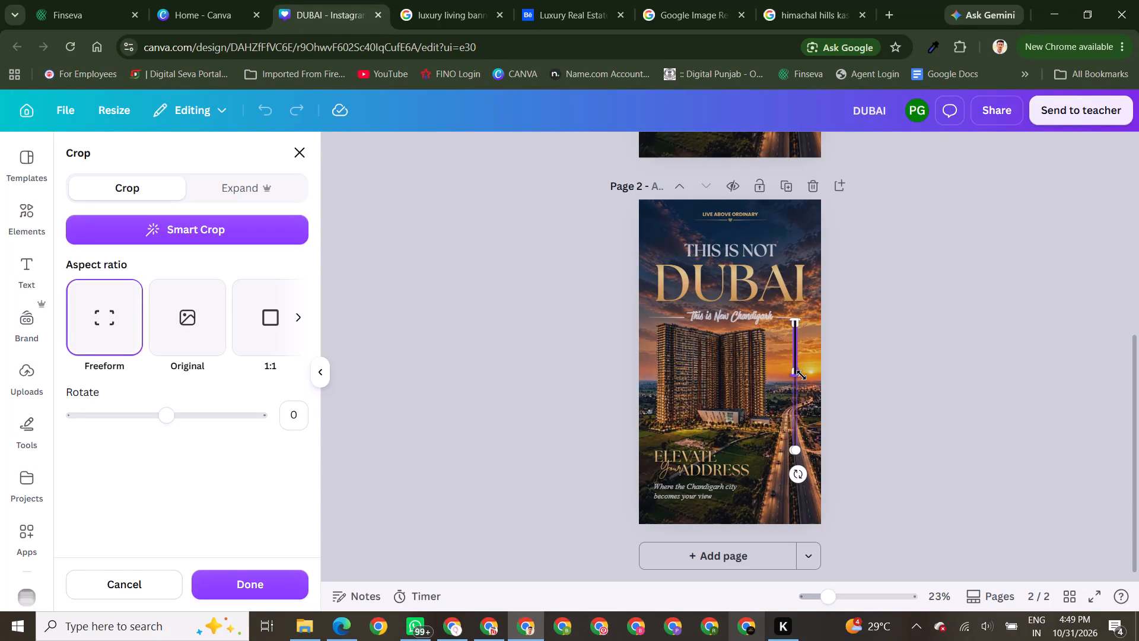
click(815, 356)
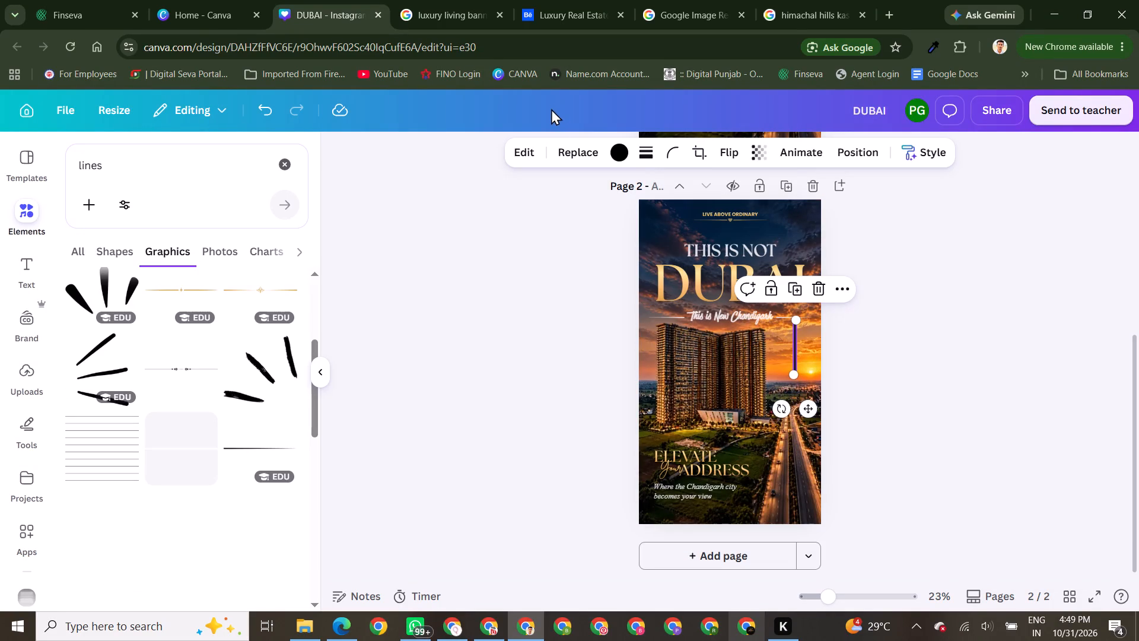
Move the shortened vertical line to the page's left margin, alongside the "ELEVATE Your ADDRESS" lockup and body text.
click(647, 163)
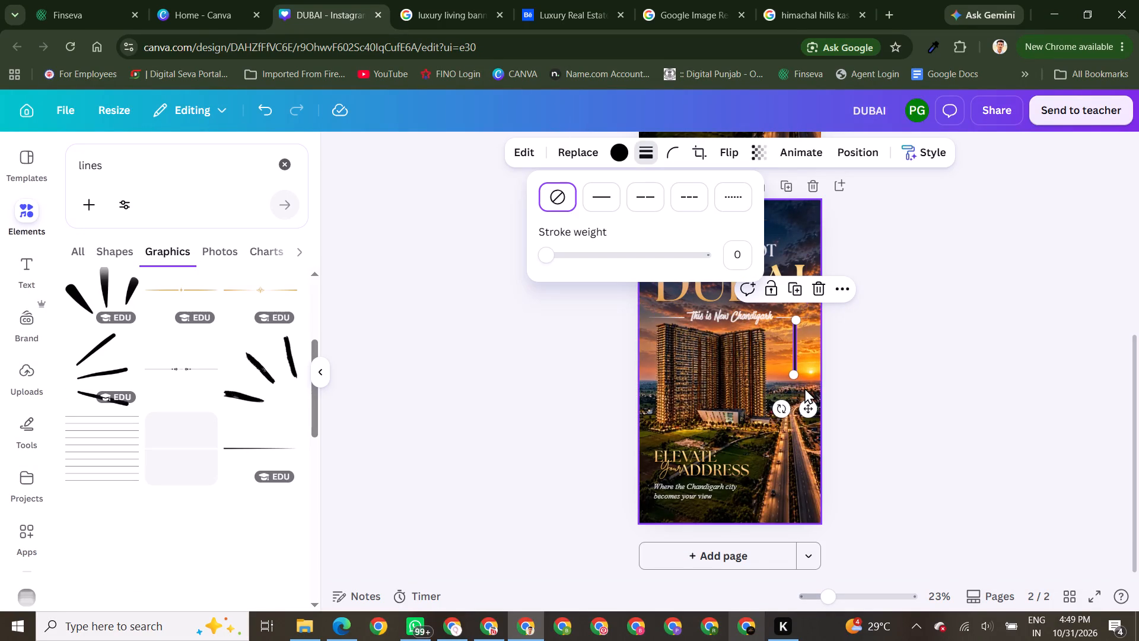
click(804, 388)
drag(796, 364, 730, 405)
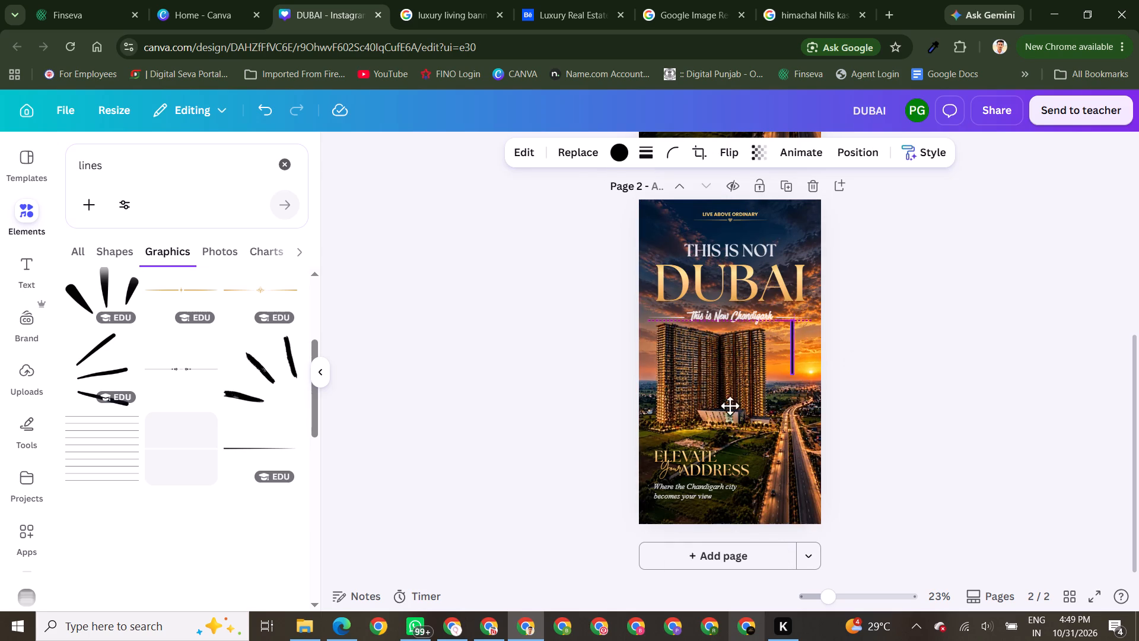
drag(730, 405, 648, 496)
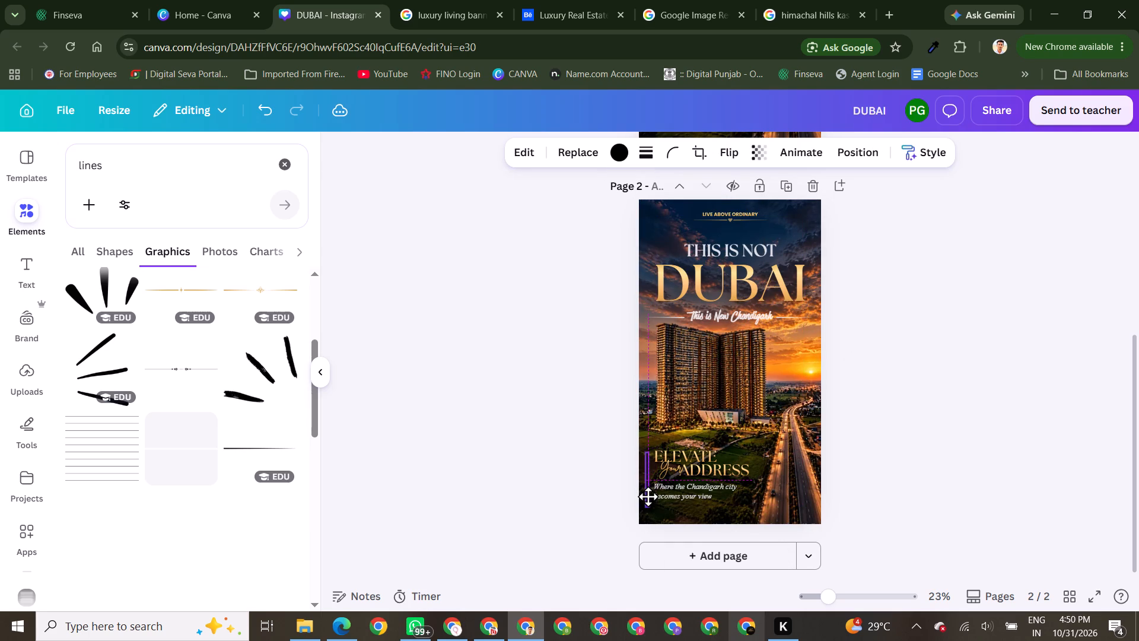
drag(648, 496, 648, 494)
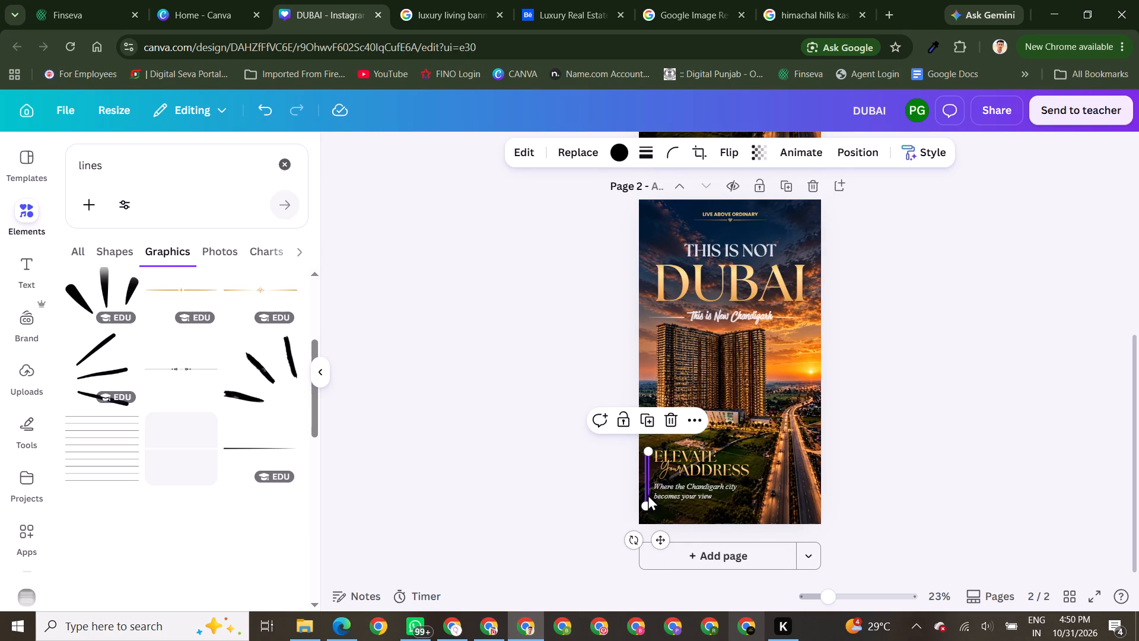
triple_click(519, 516)
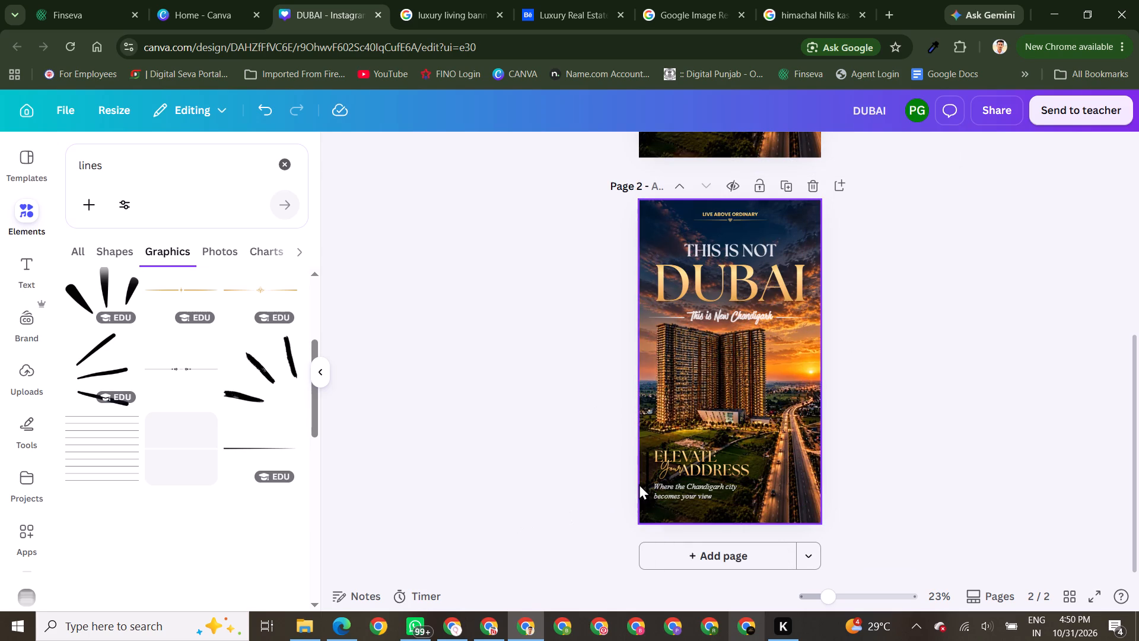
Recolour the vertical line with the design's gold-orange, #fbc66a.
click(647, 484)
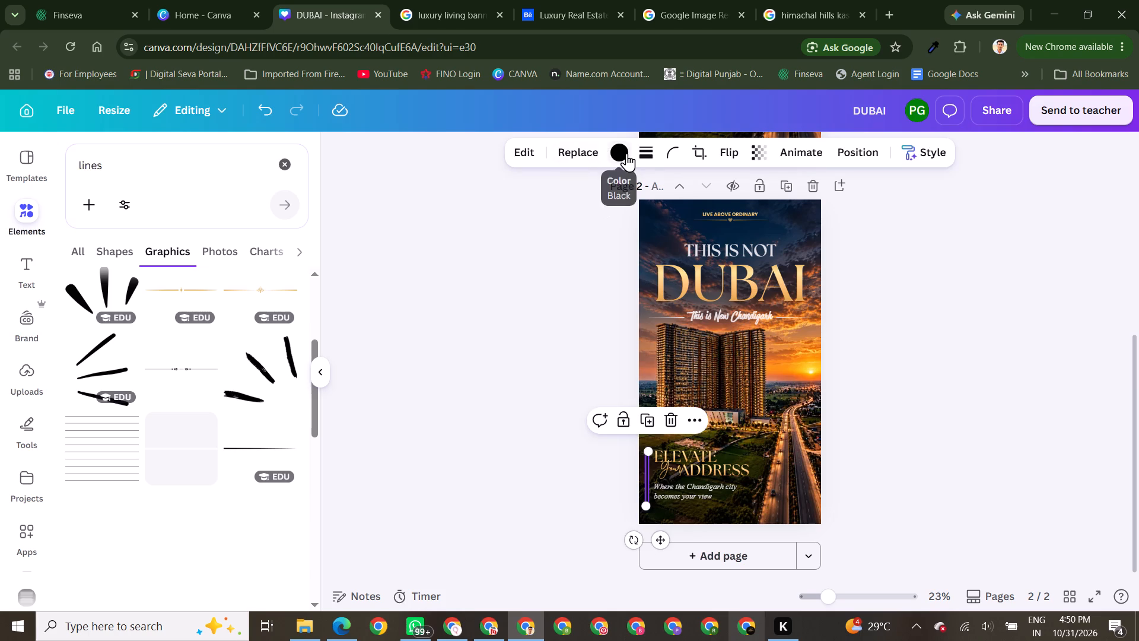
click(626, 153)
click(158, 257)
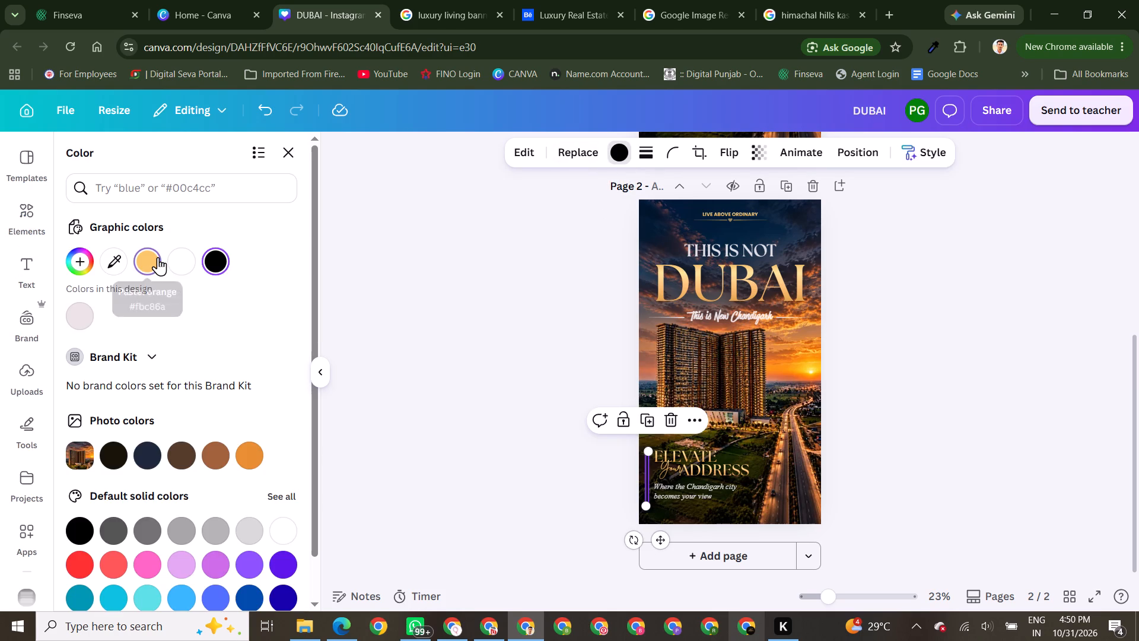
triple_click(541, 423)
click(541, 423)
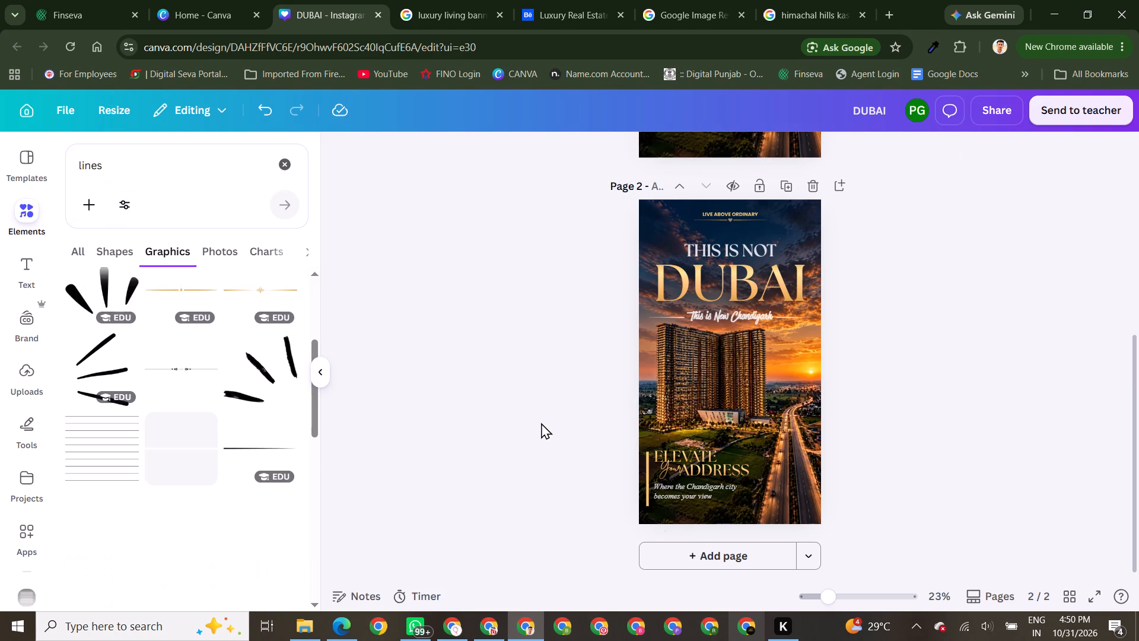
Recolour the vertical line white.
click(647, 480)
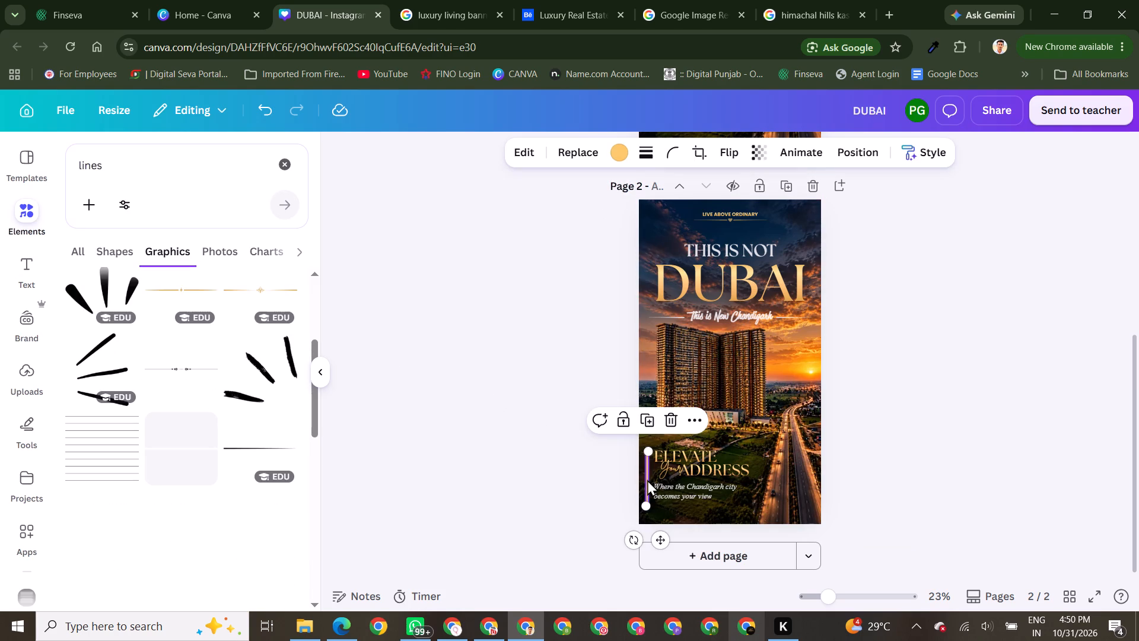
click(609, 148)
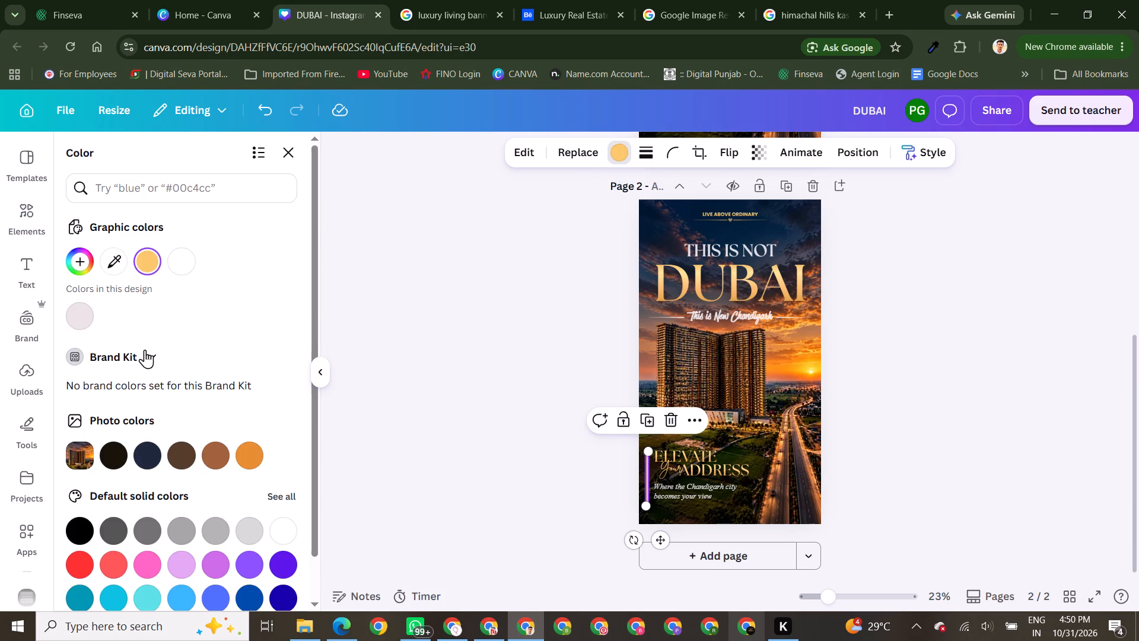
click(178, 257)
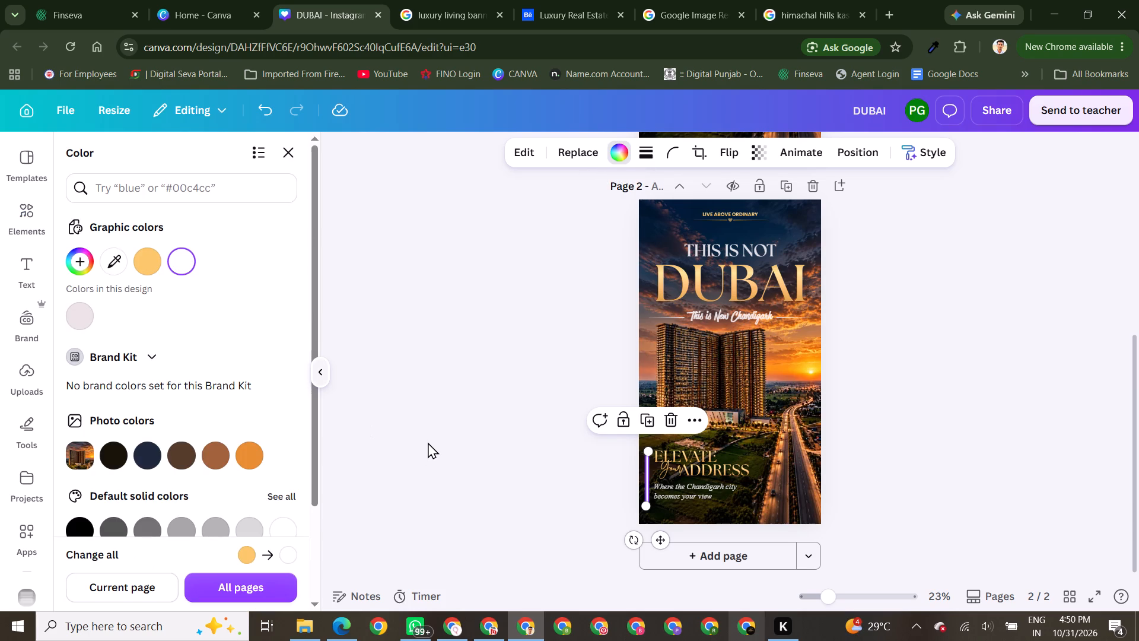
Crop the white vertical line slightly shorter at its bottom end, close to the last line of body text.
double_click(646, 485)
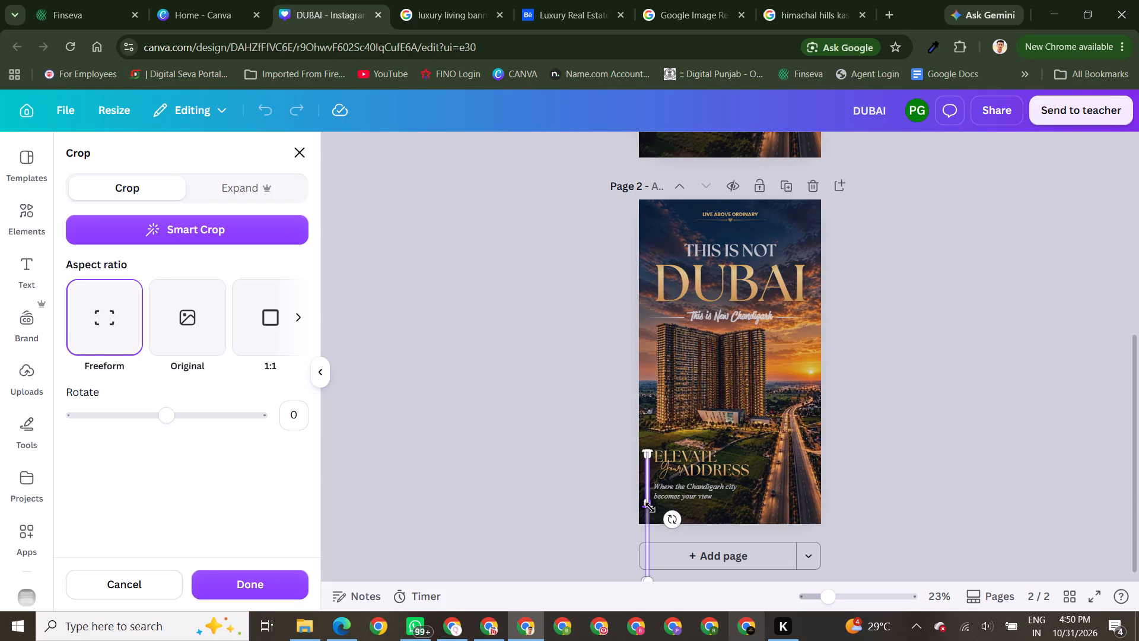
drag(650, 507, 650, 499)
triple_click(508, 481)
click(508, 481)
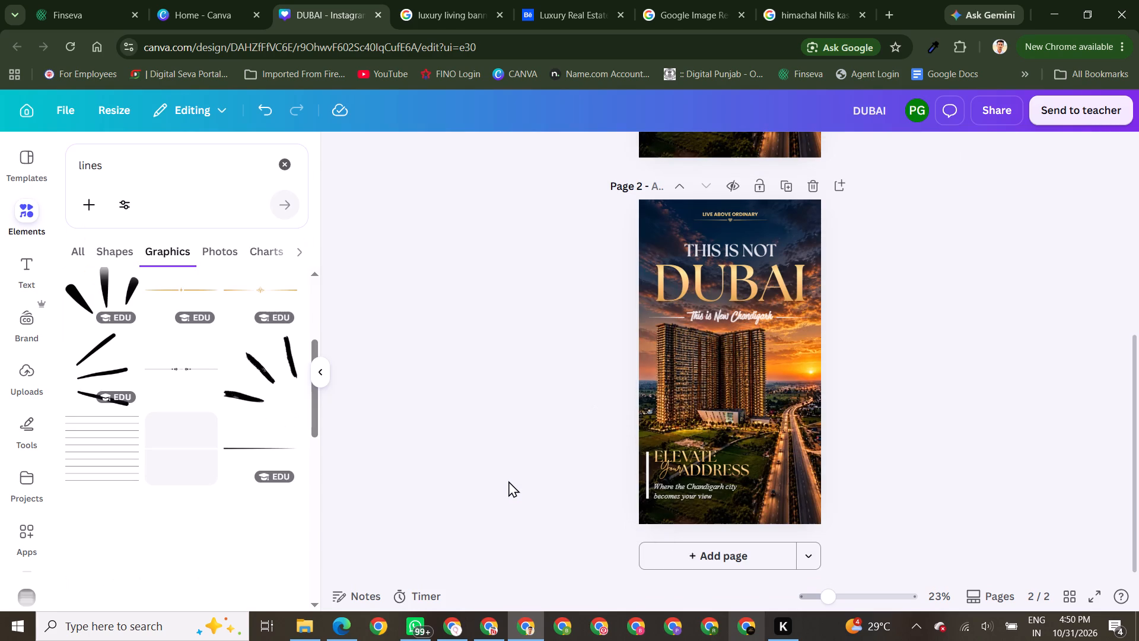
Lower the white vertical line's transparency value so the line looks semi-transparent.
click(646, 481)
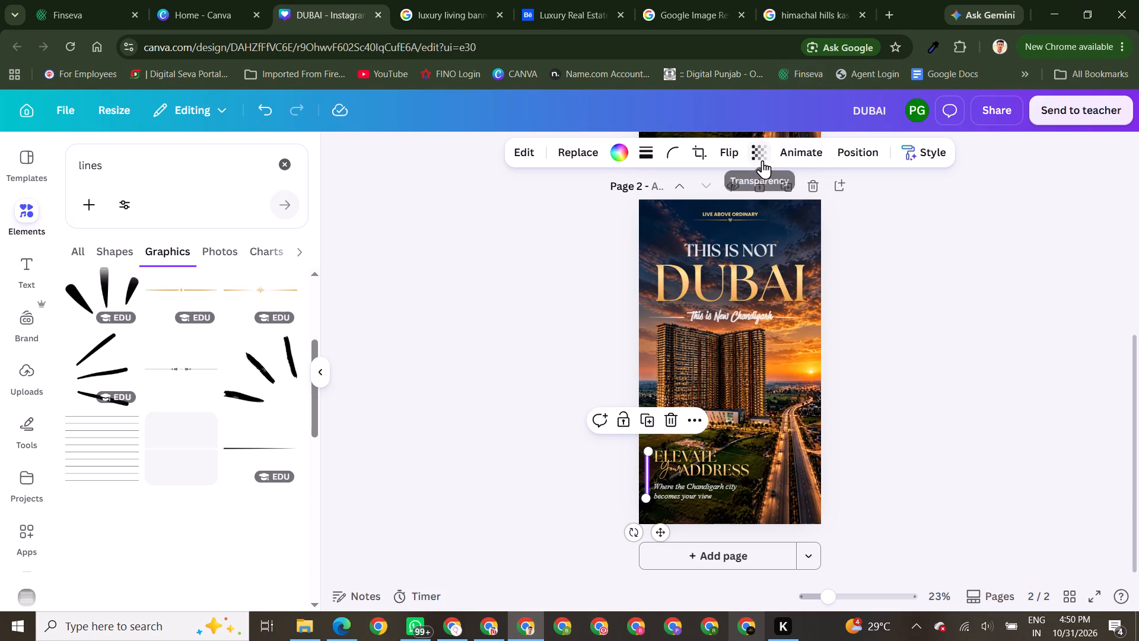
click(762, 160)
drag(791, 210, 749, 212)
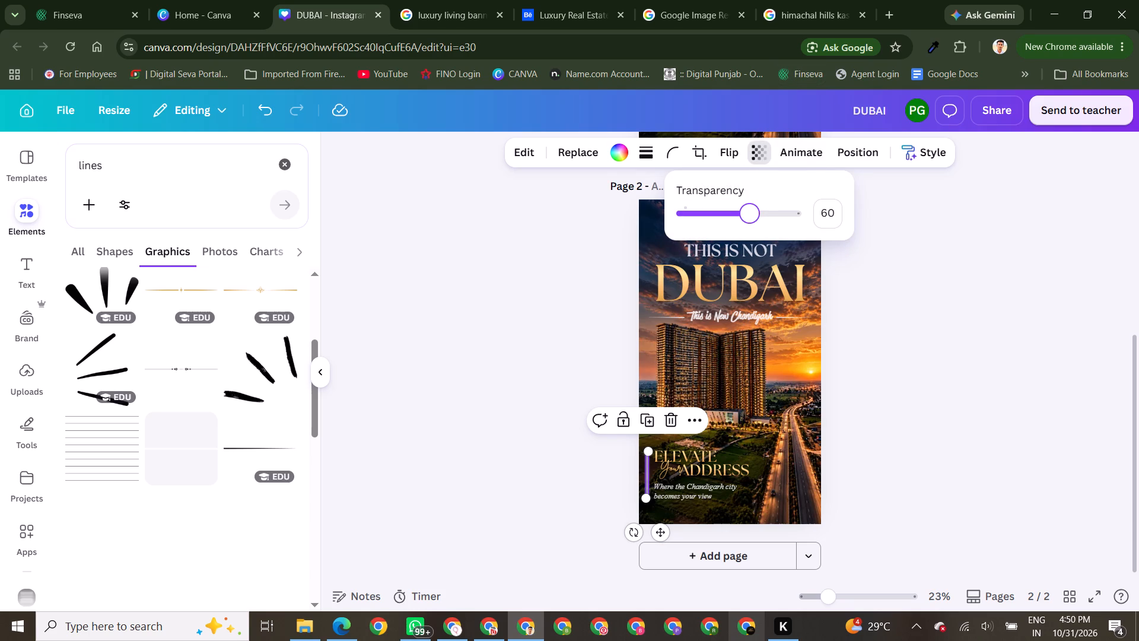
drag(749, 212, 739, 210)
triple_click(457, 392)
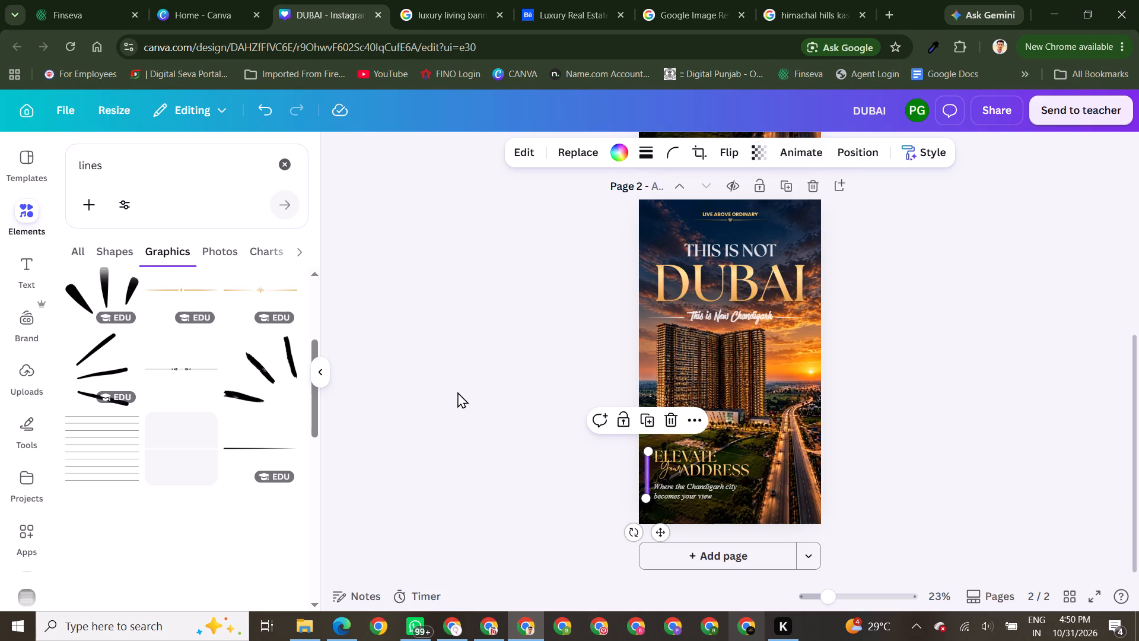
double_click(457, 392)
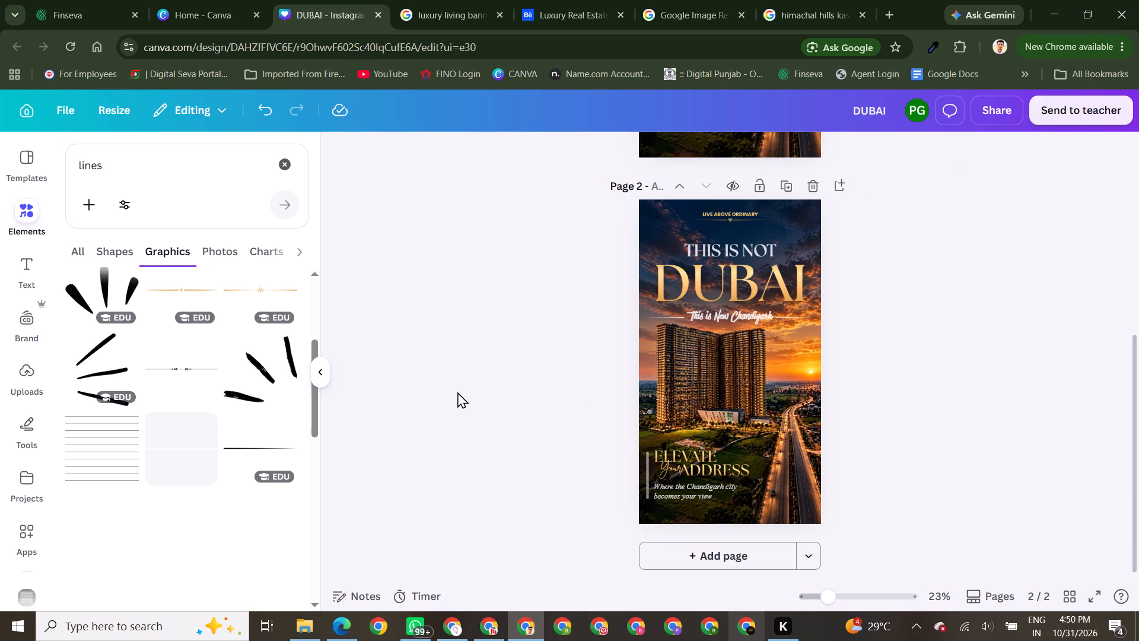
Enlarge the vertical line slightly from its top end to about 17 wide by 301 high.
click(648, 483)
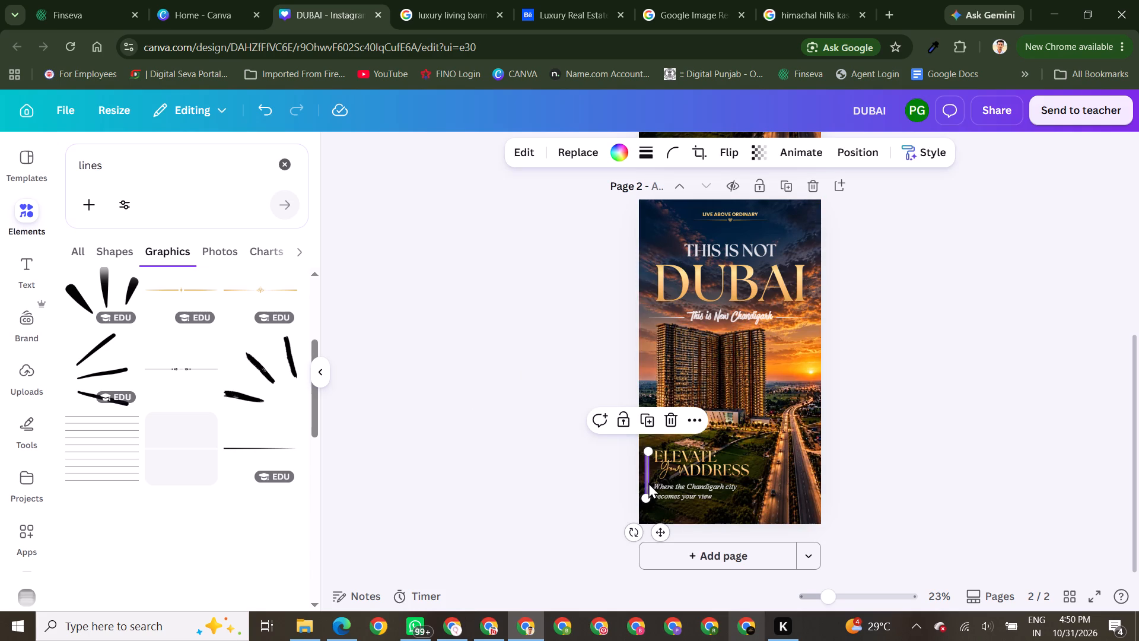
click(648, 449)
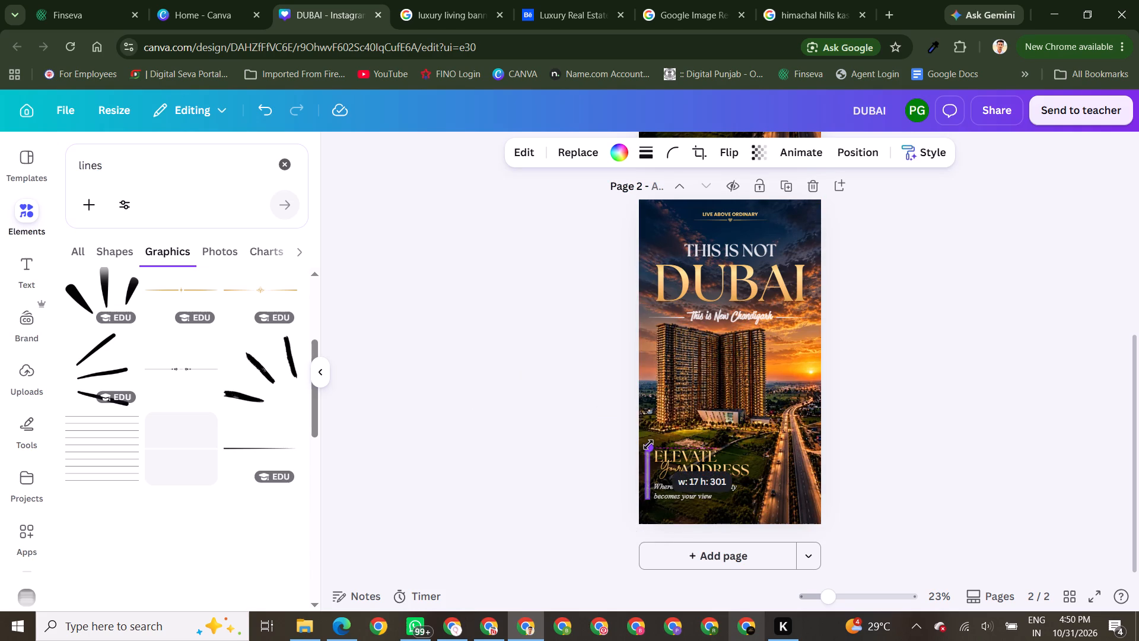
triple_click(539, 494)
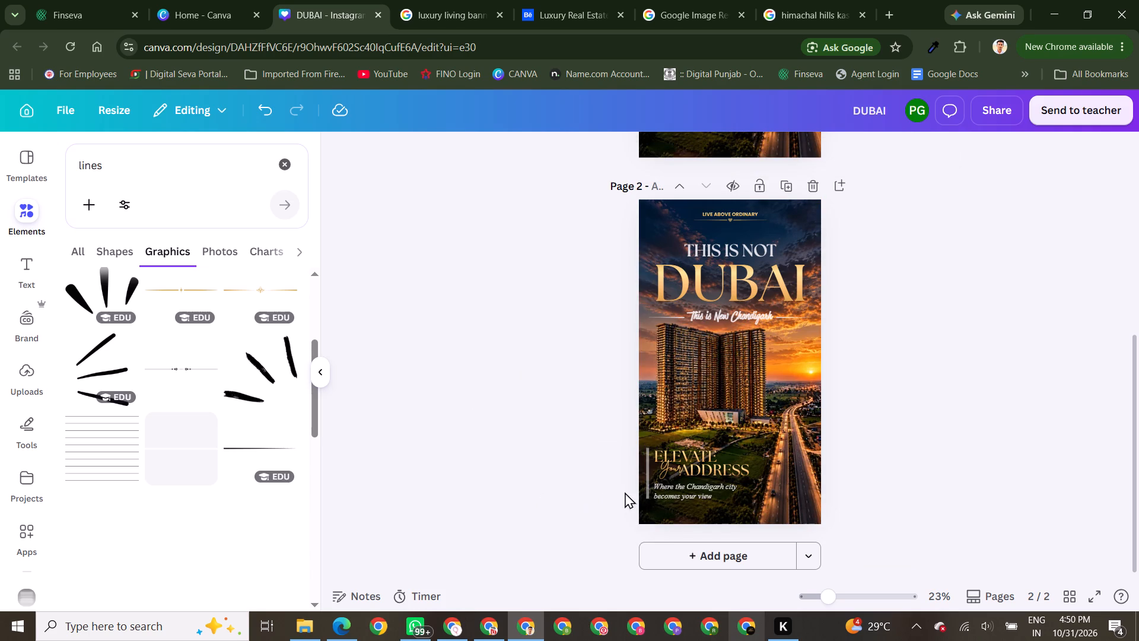
Nudge the vertical line slightly down and left to leave more space between it and the lockup and body text.
click(647, 483)
key(Down)
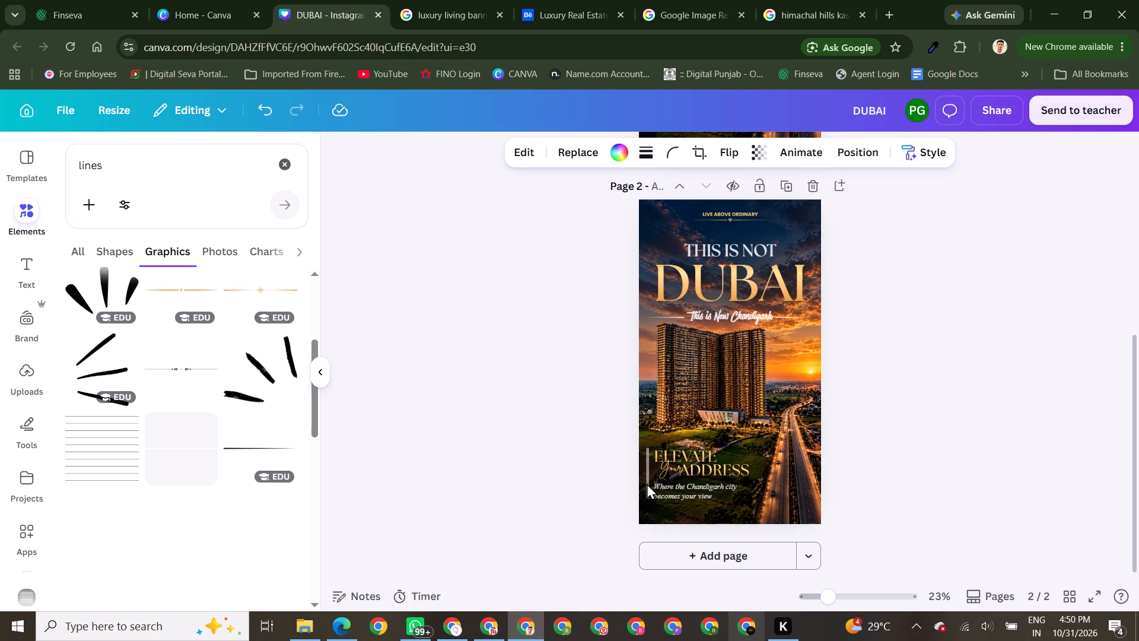
key(Down)
key(Down)
key(Down)
key(Down)
key(Down)
key(Down)
key(Down)
key(Down)
key(Down)
key(Down)
key(Down)
key(Down)
key(Left)
key(Left)
key(Left)
key(Left)
key(Left)
key(Left)
key(Left)
key(Left)
key(Left)
key(Left)
key(Left)
key(Left)
key(Left)
key(Left)
key(Left)
key(Left)
key(Left)
key(Left)
key(Left)
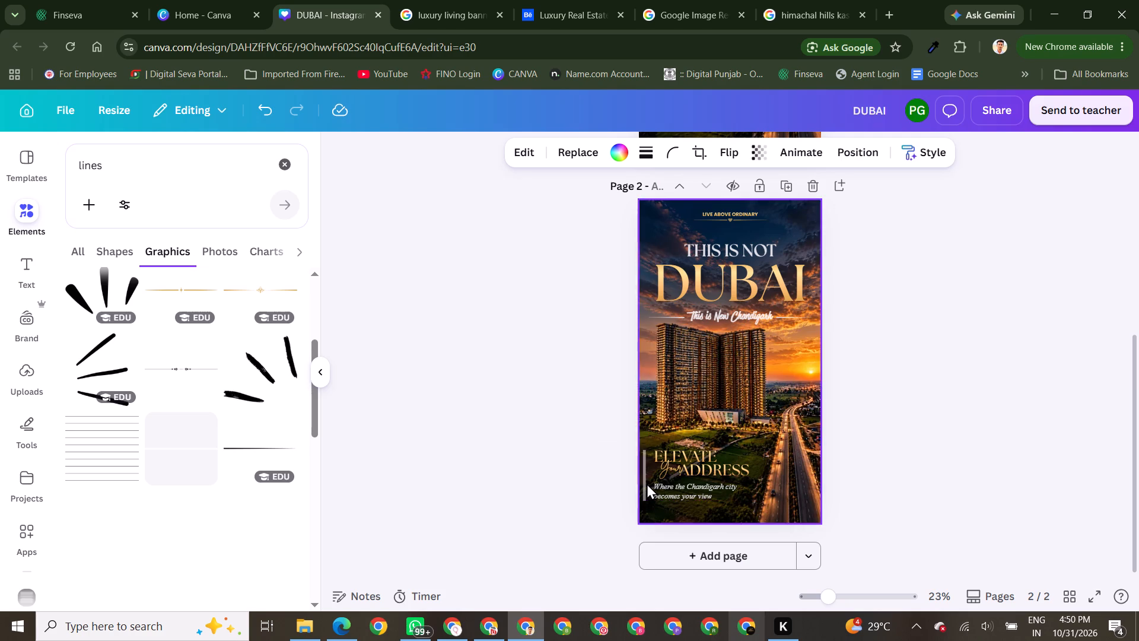
triple_click(489, 491)
click(489, 491)
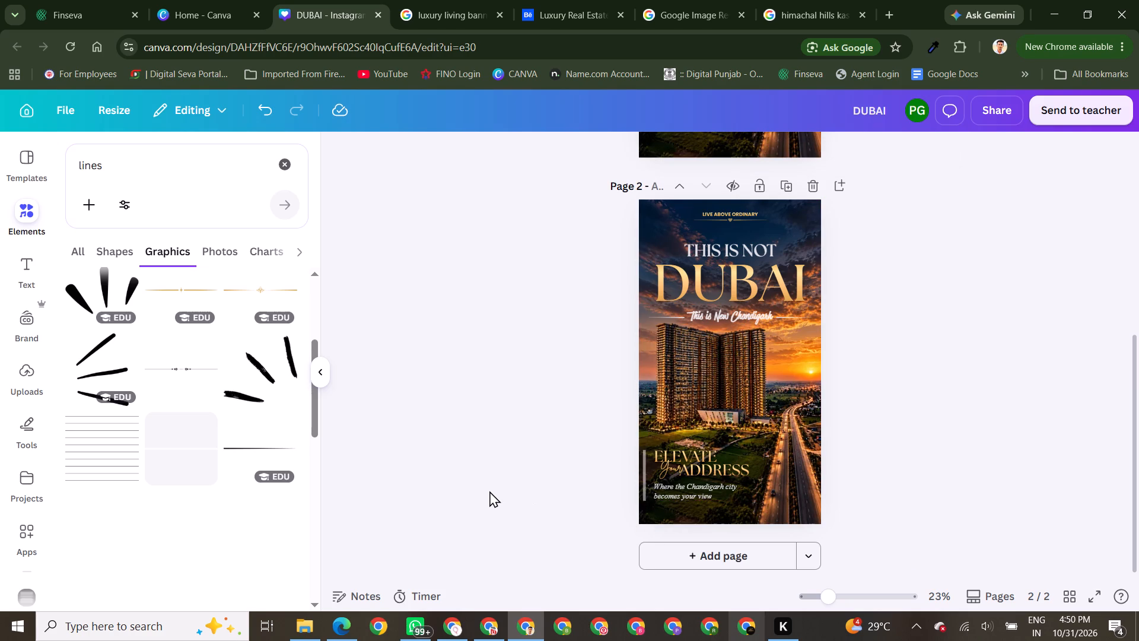